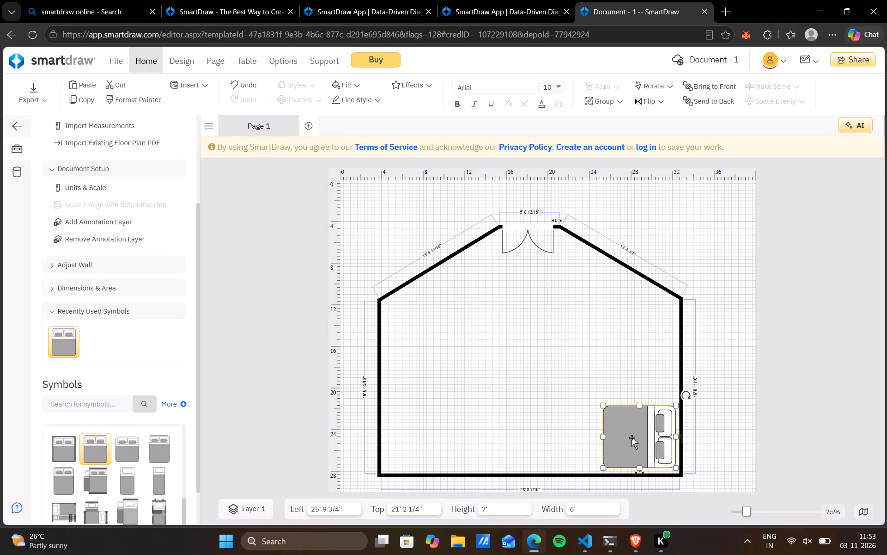
Nudge the bed tight into the room's bottom-right corner, to about 26' 1" left and 21' 7 1/2" top.
click(649, 424)
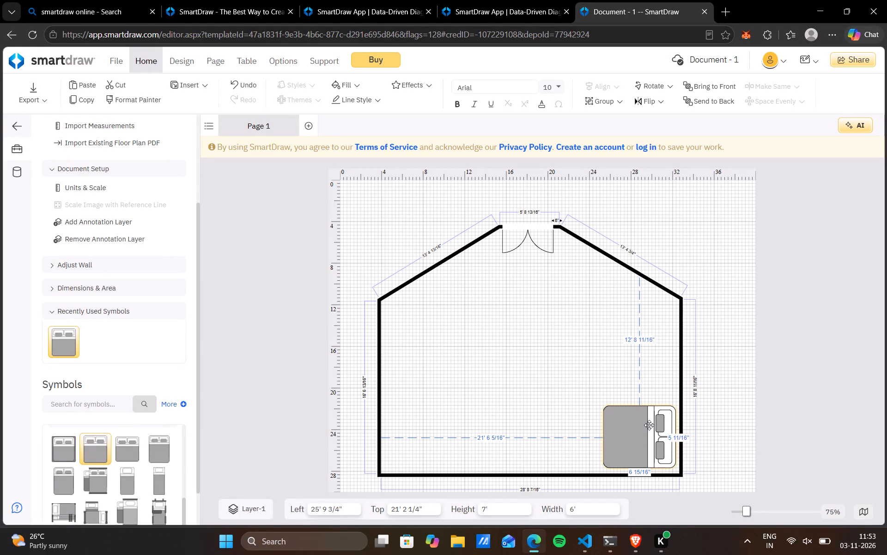
key(Down)
key(Down)
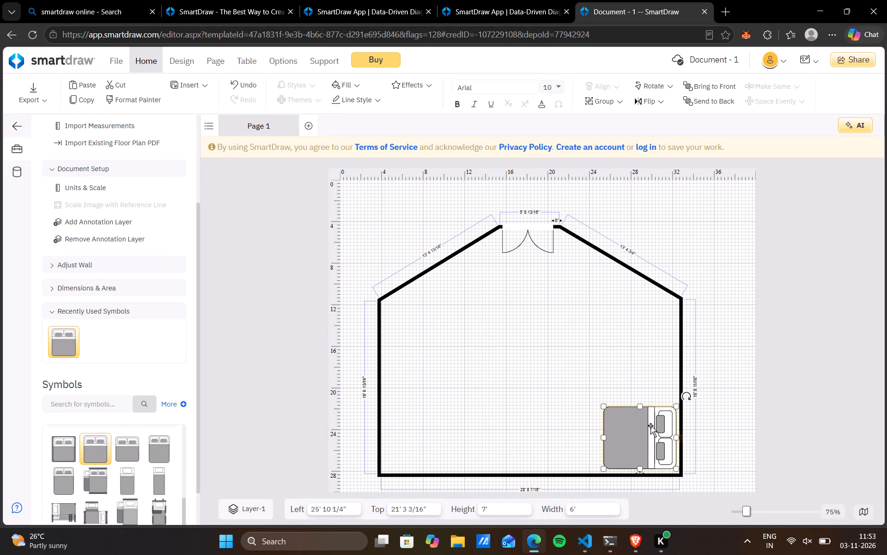
key(Down)
key(Down)
key(Down)
key(Down)
key(Down)
key(Down)
key(Down)
key(Down)
key(Right)
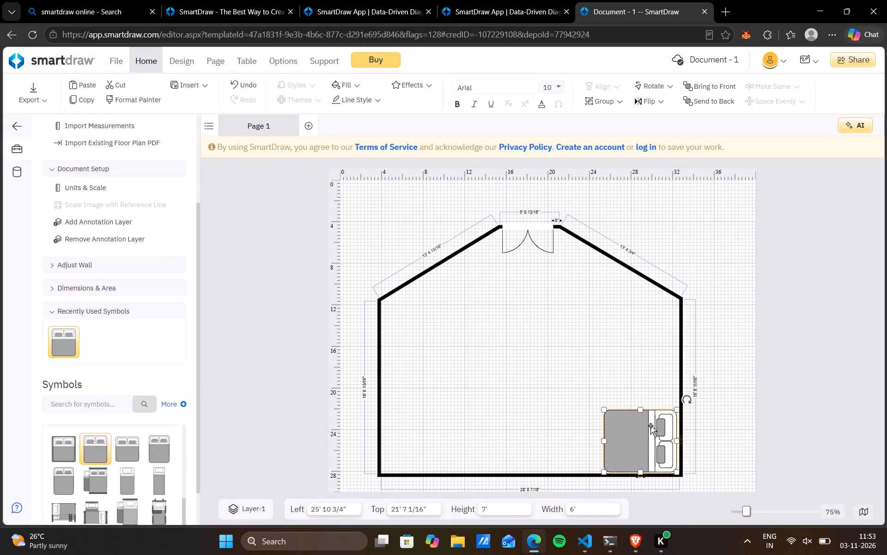
key(Right)
key(Right)
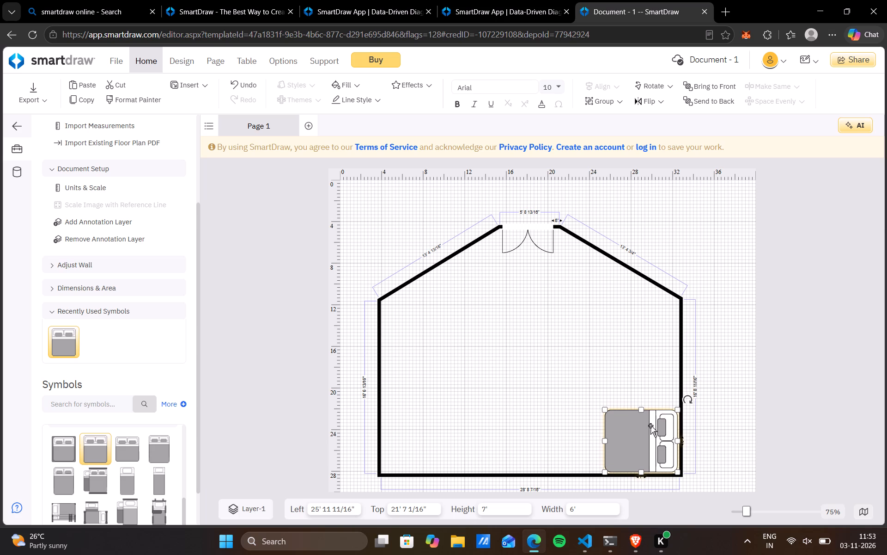
key(Up)
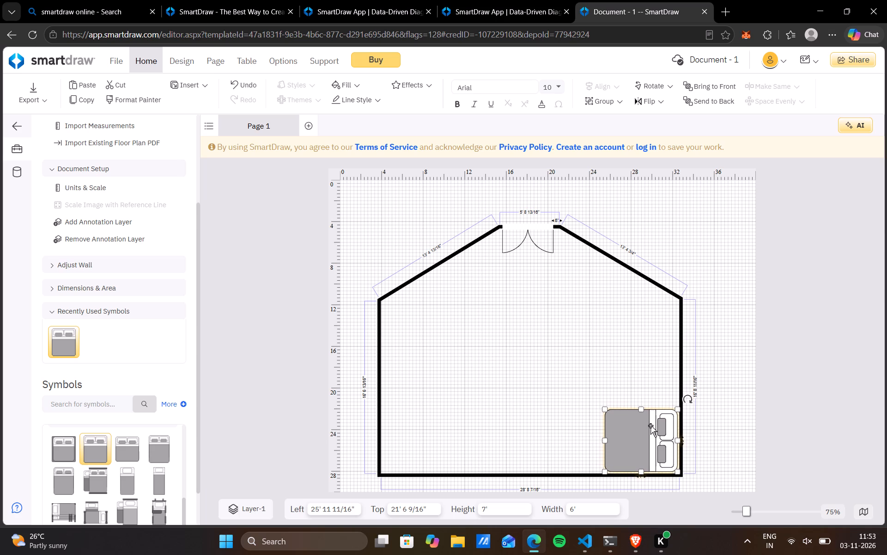
key(Up)
key(Up)
key(Down)
key(Down)
key(Down)
key(Down)
key(Down)
key(Up)
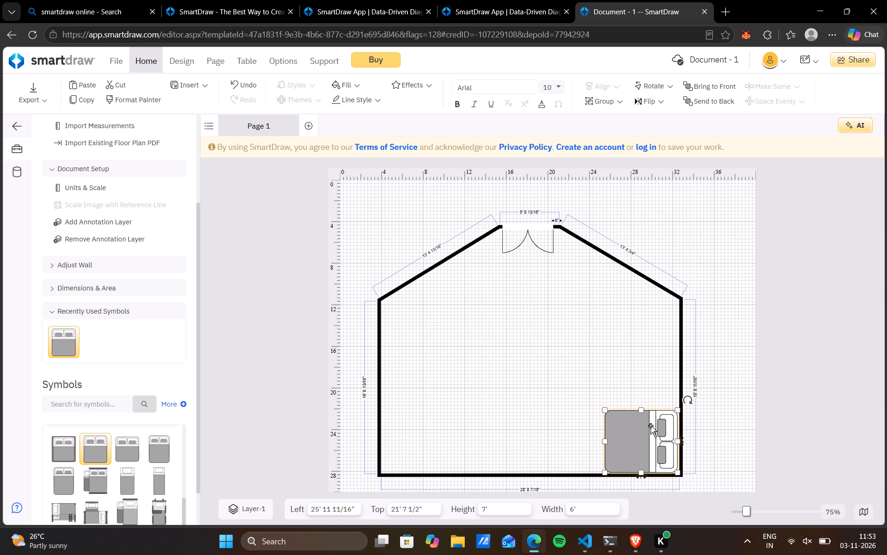
key(Right)
key(Right)
key(Right)
key(Up)
key(Down)
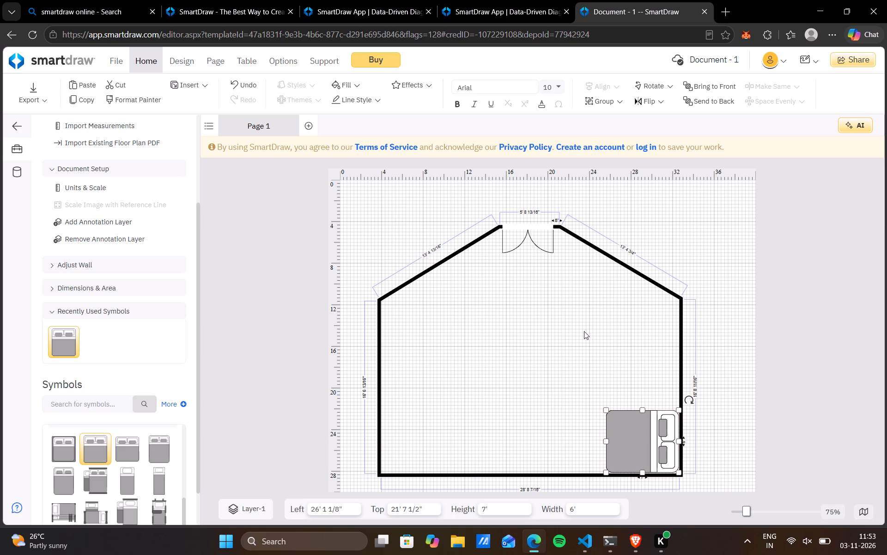
click(523, 322)
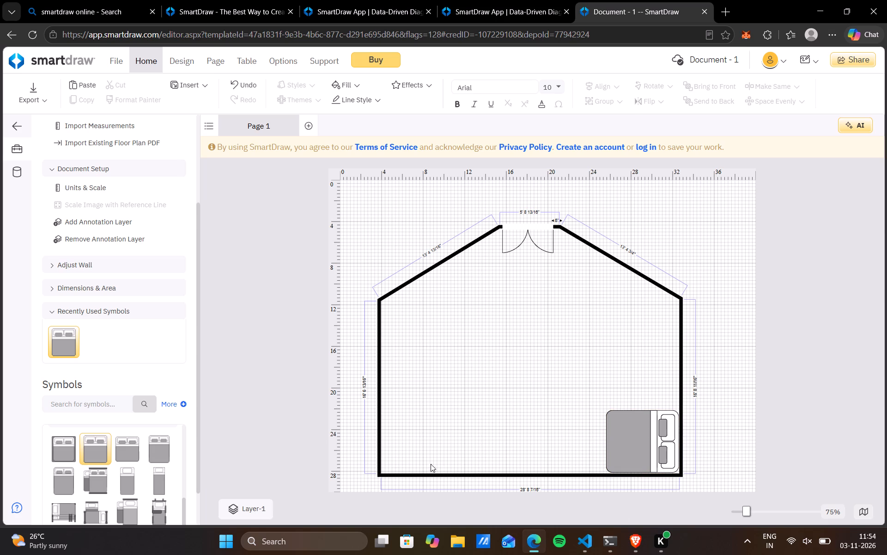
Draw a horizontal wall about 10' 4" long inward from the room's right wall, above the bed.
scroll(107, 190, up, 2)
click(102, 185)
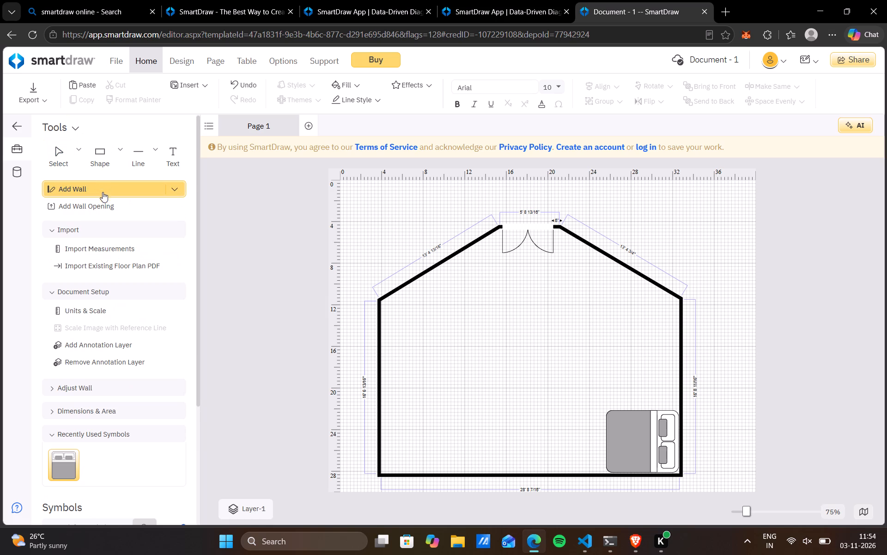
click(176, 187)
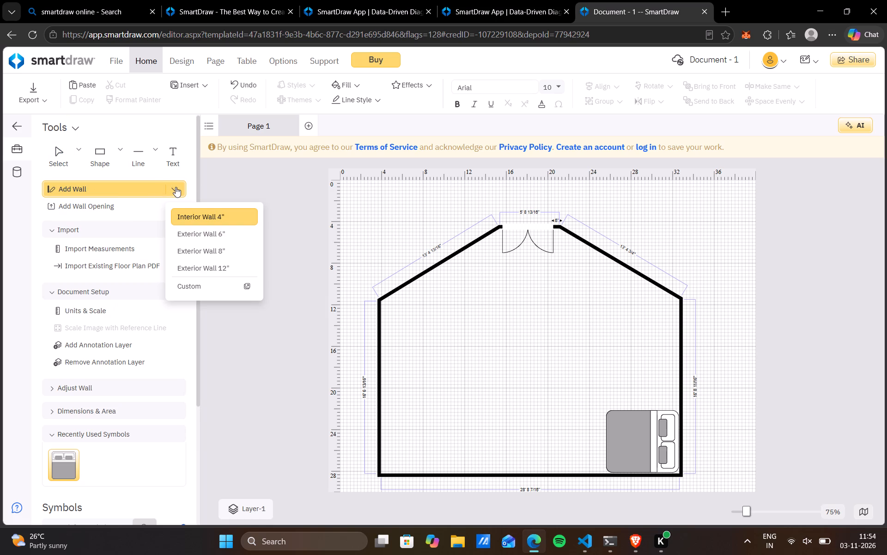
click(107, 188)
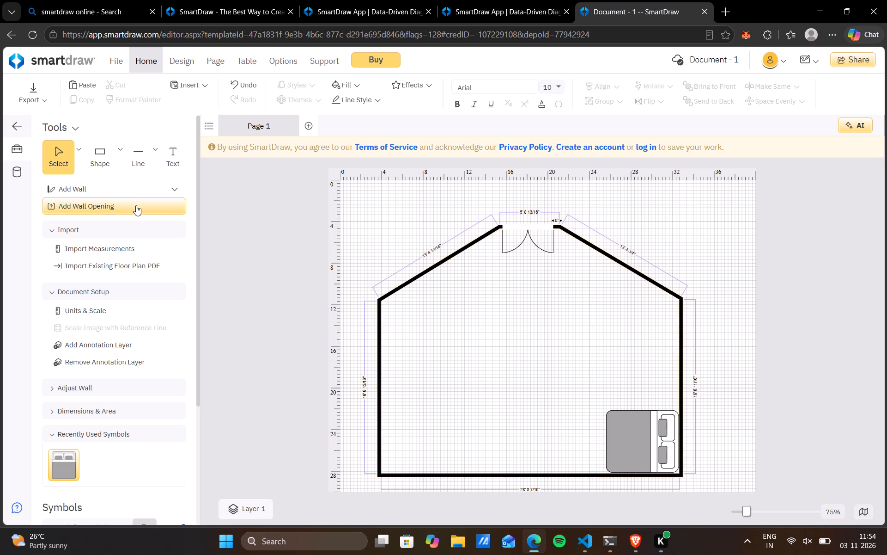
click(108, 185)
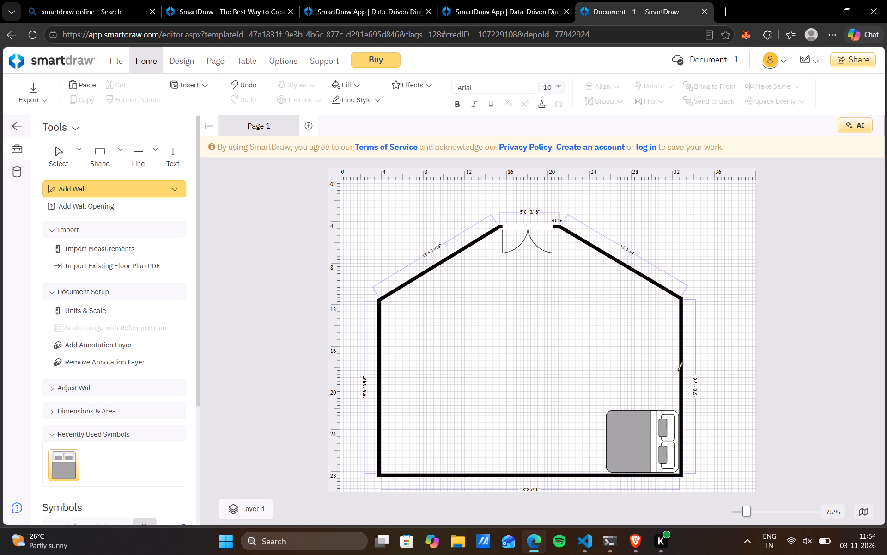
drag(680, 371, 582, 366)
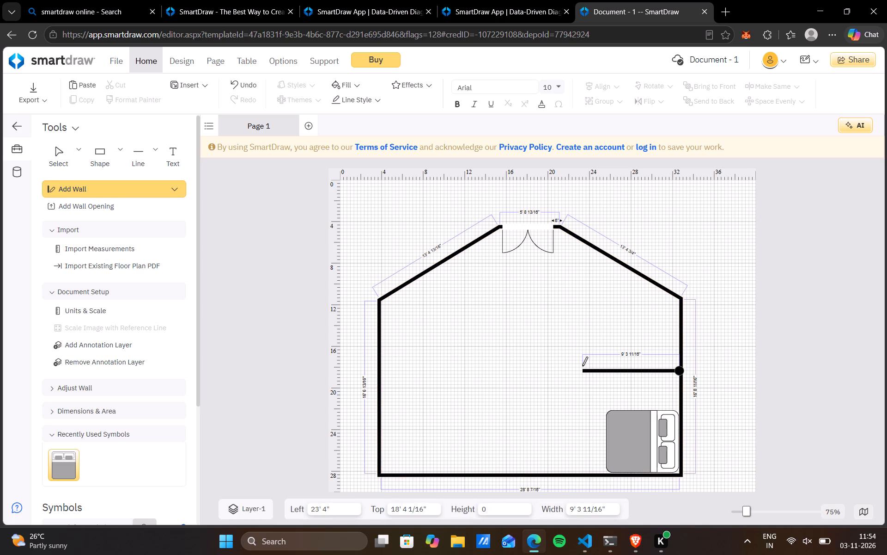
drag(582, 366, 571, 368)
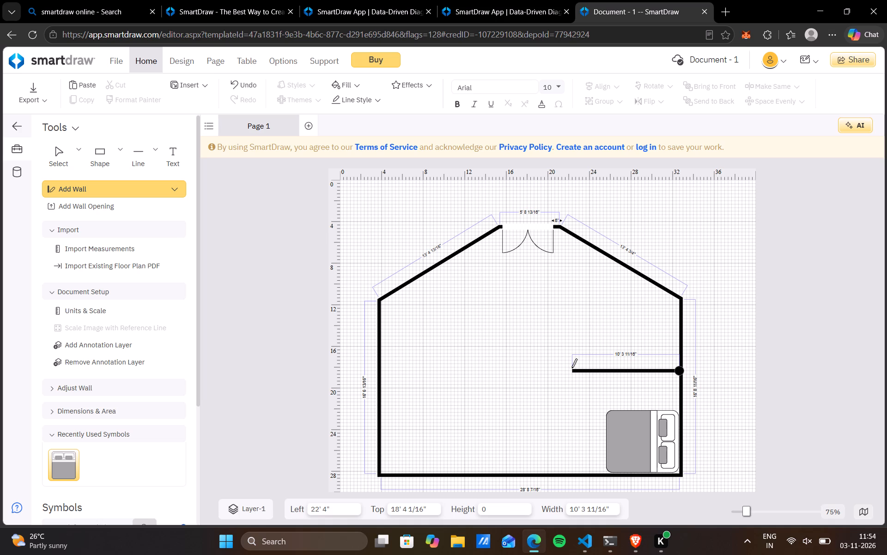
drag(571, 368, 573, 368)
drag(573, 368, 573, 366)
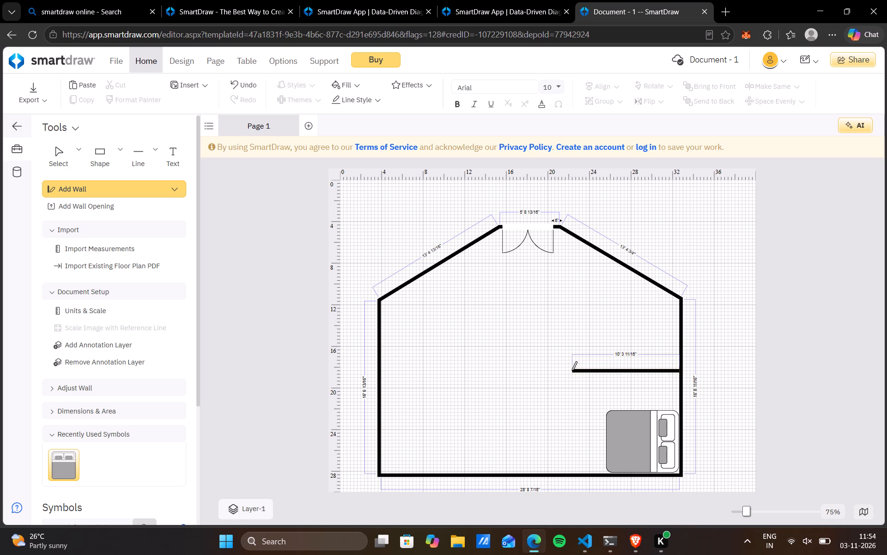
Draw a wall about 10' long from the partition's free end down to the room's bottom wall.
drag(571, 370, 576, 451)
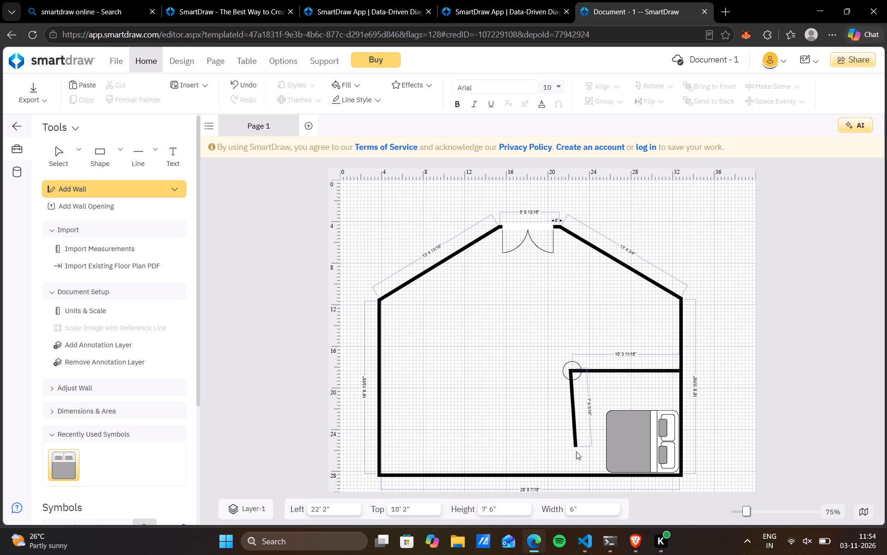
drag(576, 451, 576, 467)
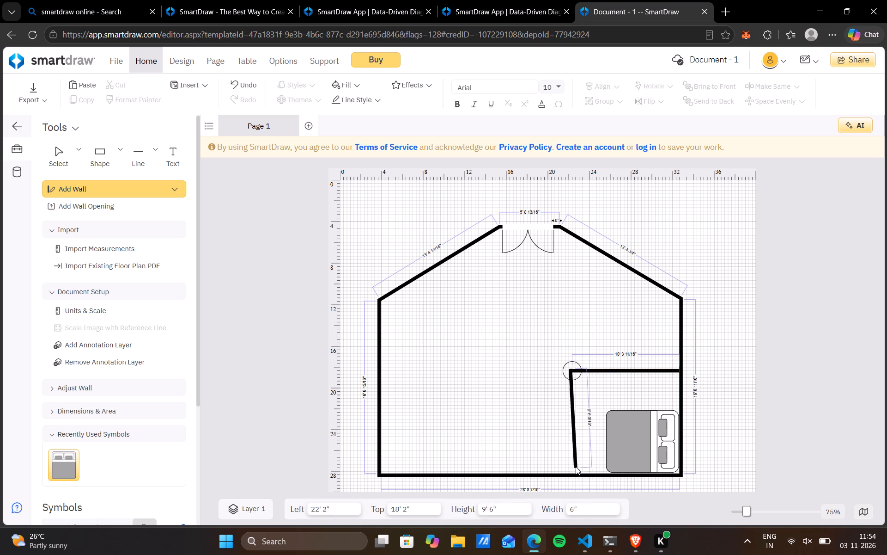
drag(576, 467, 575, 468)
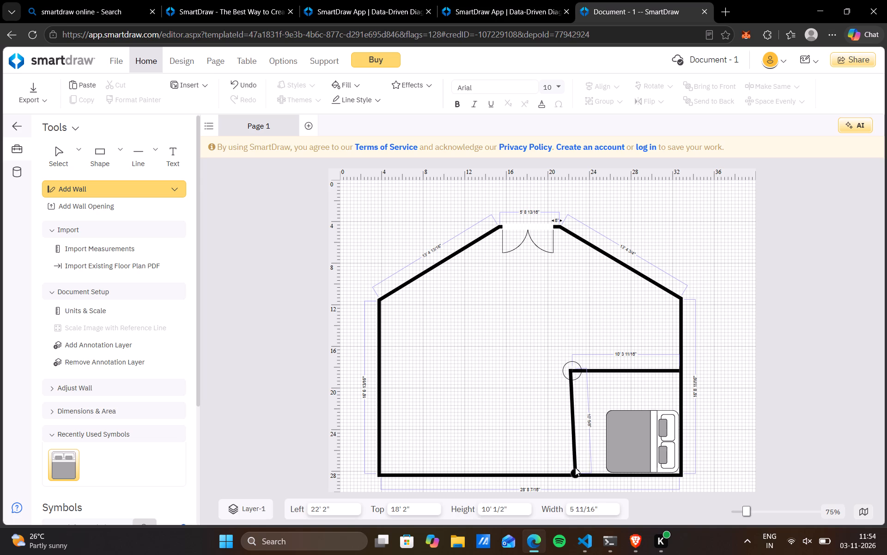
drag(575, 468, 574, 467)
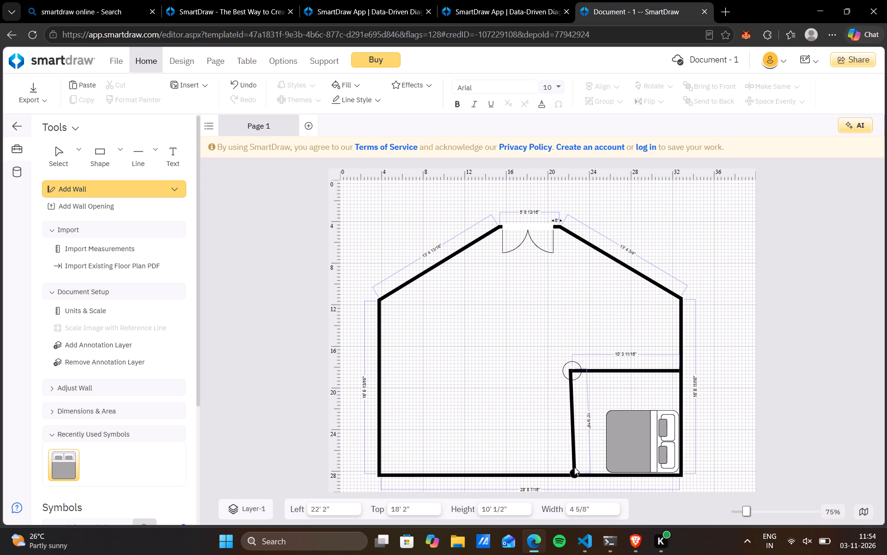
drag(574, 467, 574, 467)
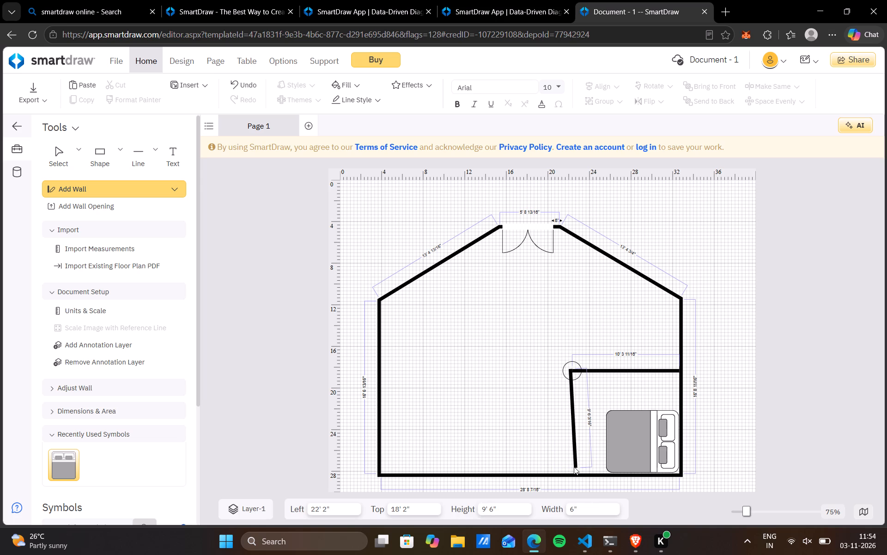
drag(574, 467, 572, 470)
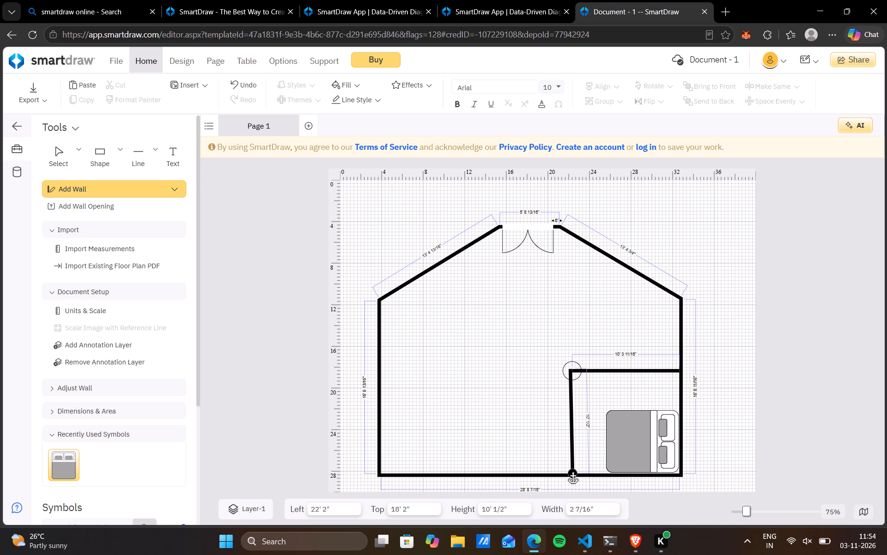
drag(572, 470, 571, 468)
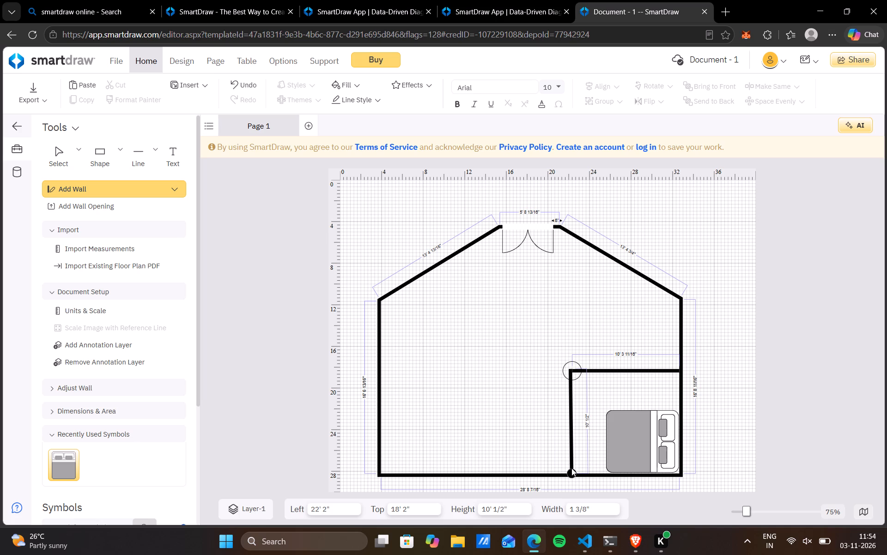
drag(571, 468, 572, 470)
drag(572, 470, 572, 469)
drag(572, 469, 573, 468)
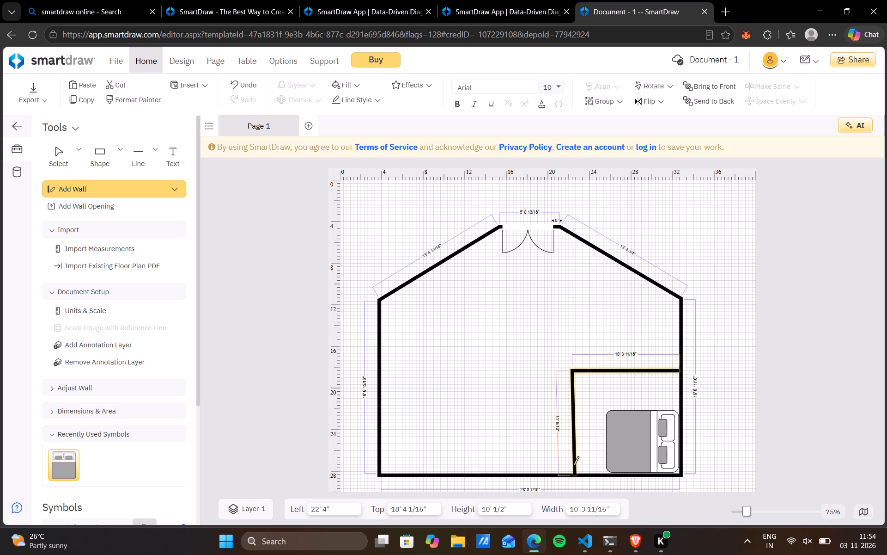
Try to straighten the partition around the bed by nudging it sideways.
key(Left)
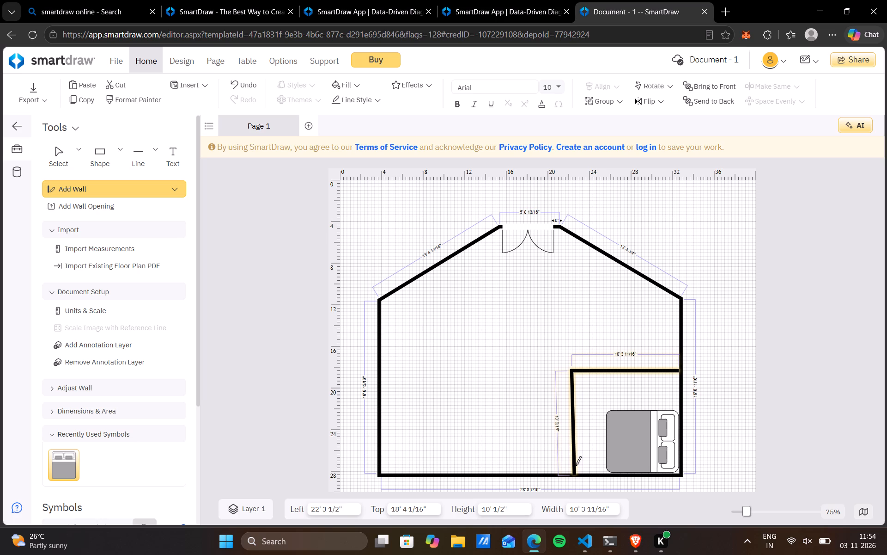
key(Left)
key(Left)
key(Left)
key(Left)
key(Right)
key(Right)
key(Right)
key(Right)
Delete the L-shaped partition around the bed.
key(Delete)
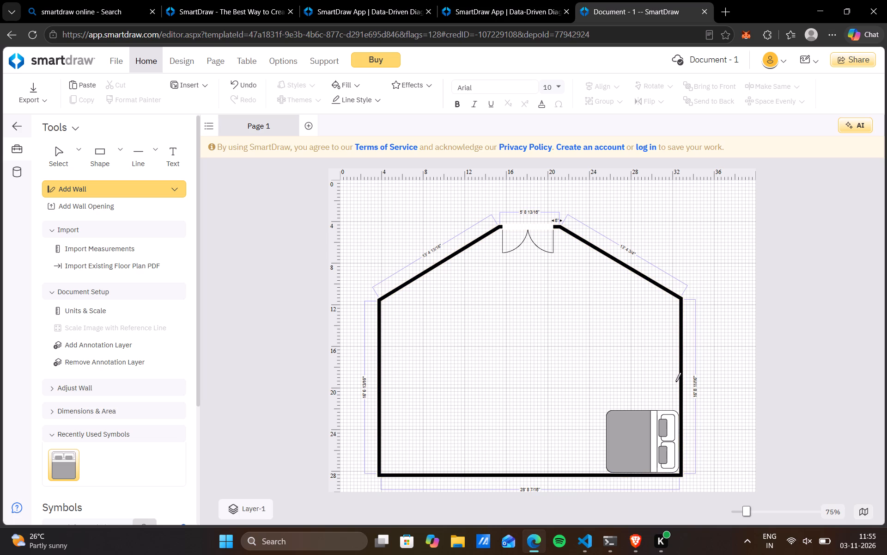
Draw a horizontal wall about 12' 8" long inward from the room's right wall, above the bed.
drag(680, 365, 587, 361)
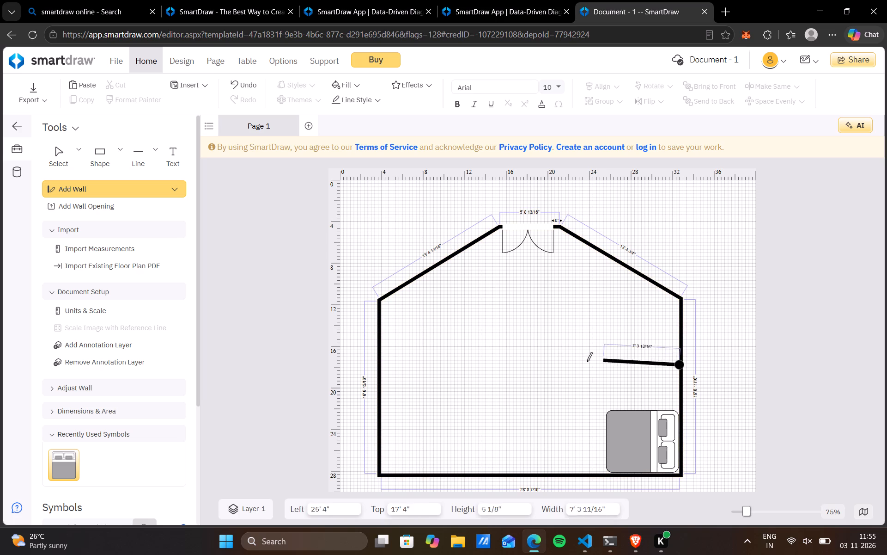
drag(587, 361, 547, 362)
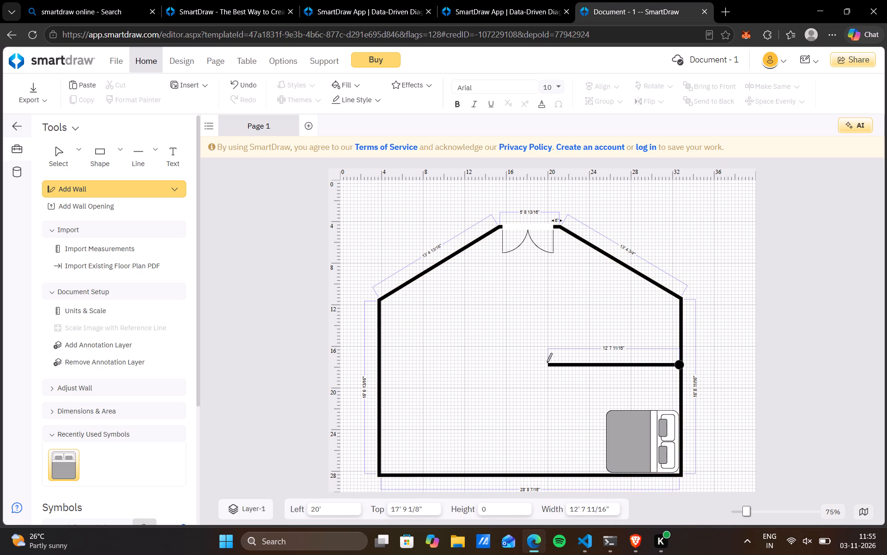
drag(547, 362, 547, 362)
Draw a wall about 10' 4 1/2" long from the new wall's free end down to the room's bottom wall.
drag(548, 365, 549, 475)
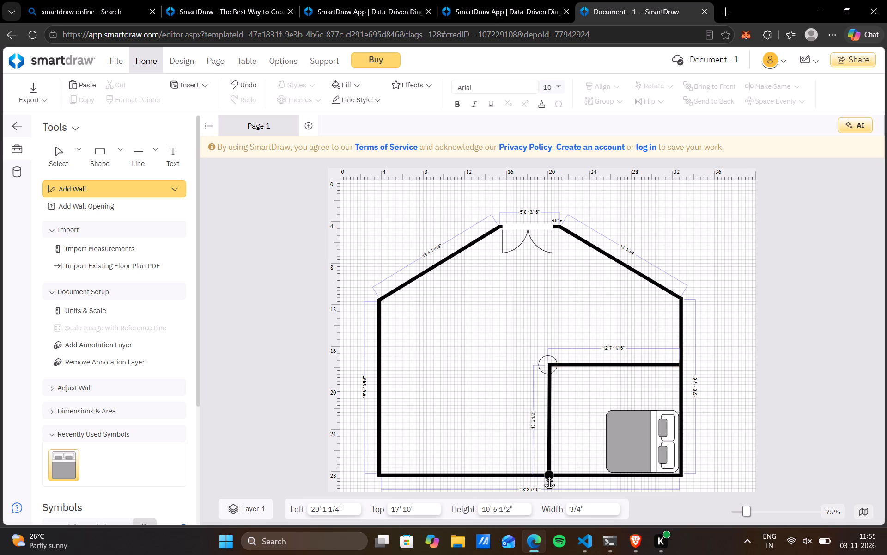
drag(549, 475, 551, 468)
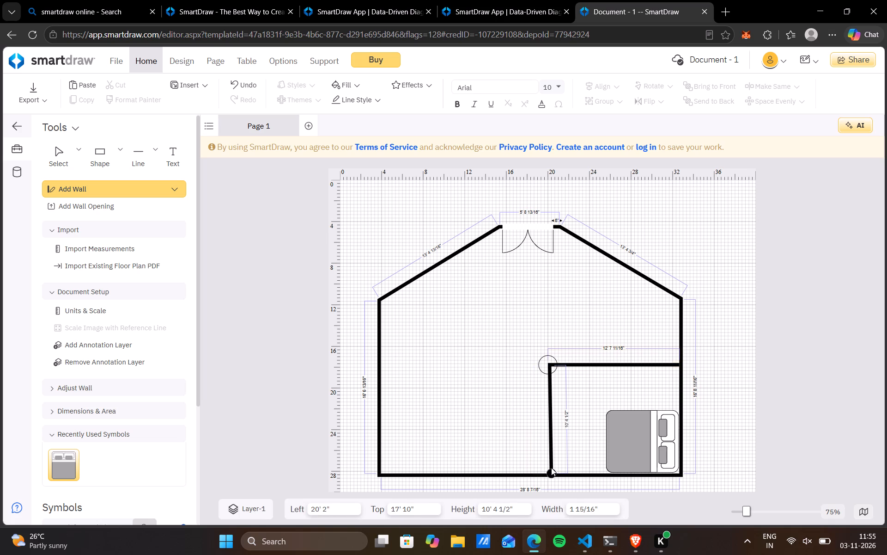
click(759, 400)
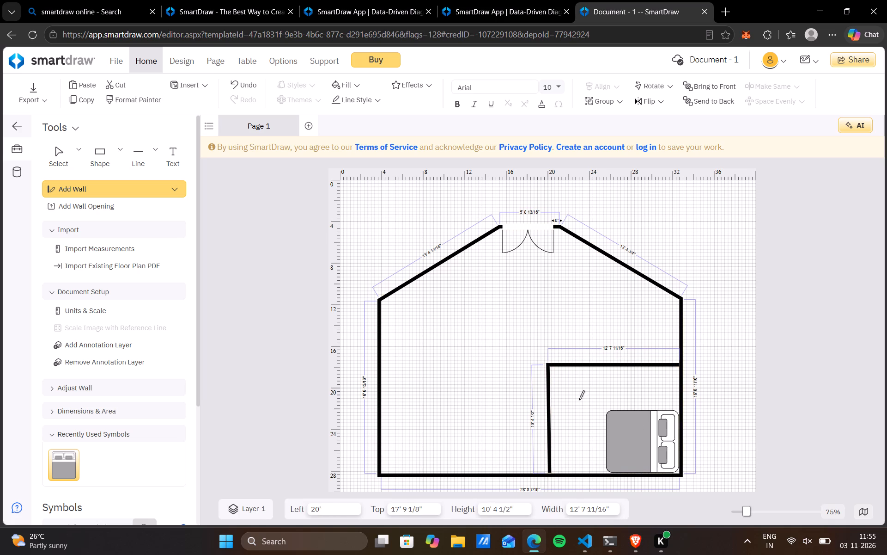
Shift the bedroom's vertical wall towards the bed, straightening it and making the top wall about 11' 1 7/16" long.
click(549, 415)
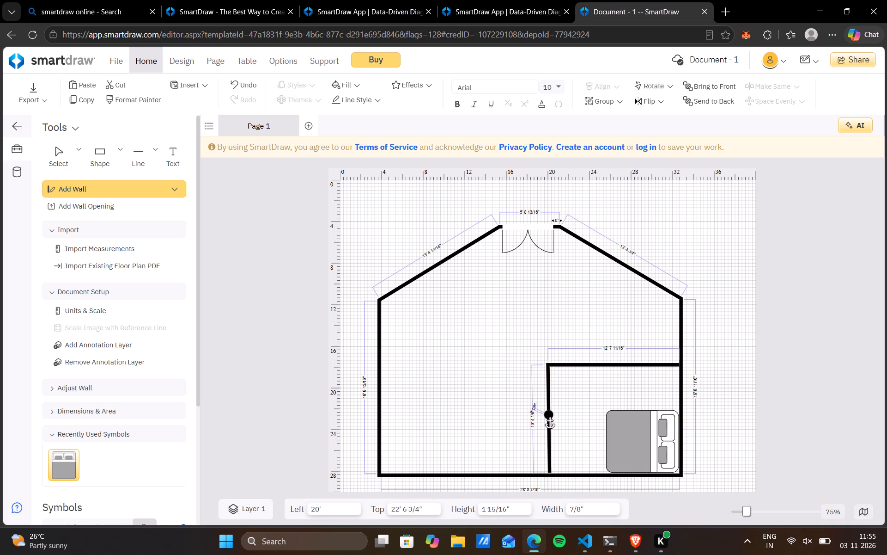
key(Escape)
drag(548, 422, 559, 424)
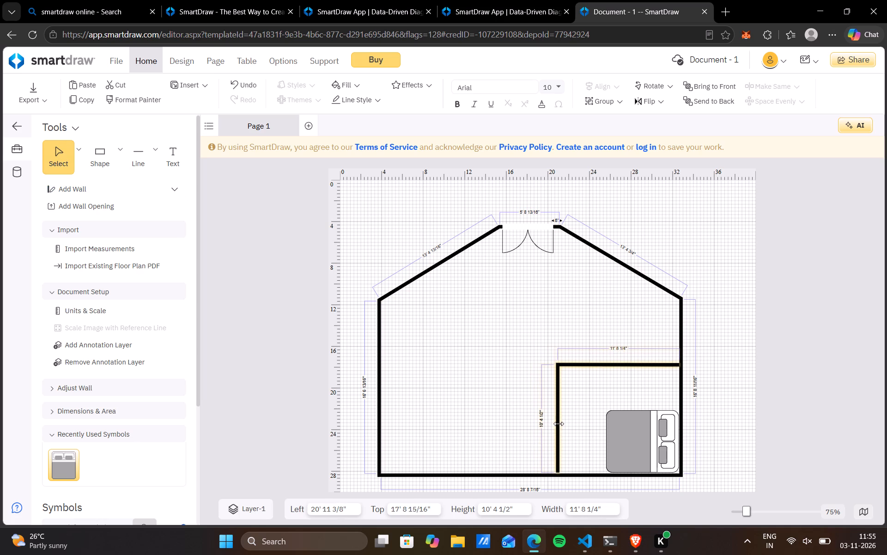
drag(559, 424, 563, 425)
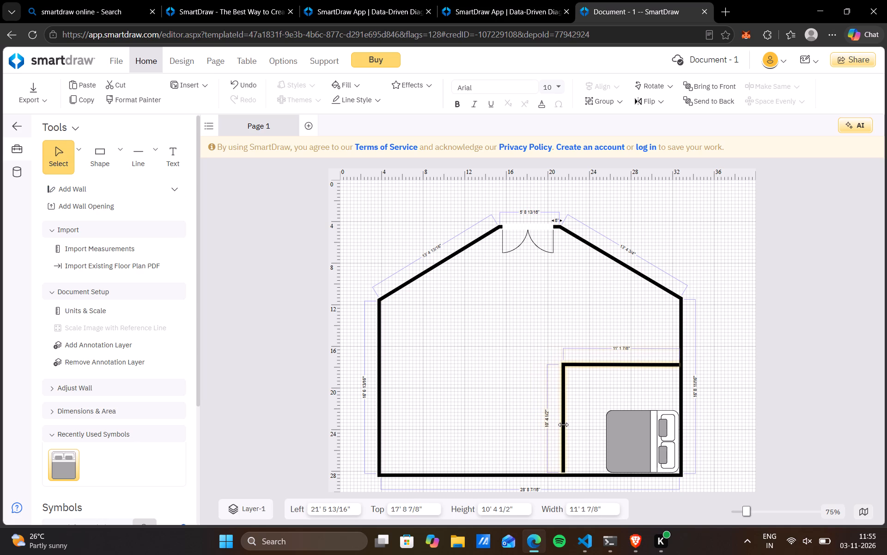
drag(563, 425, 560, 429)
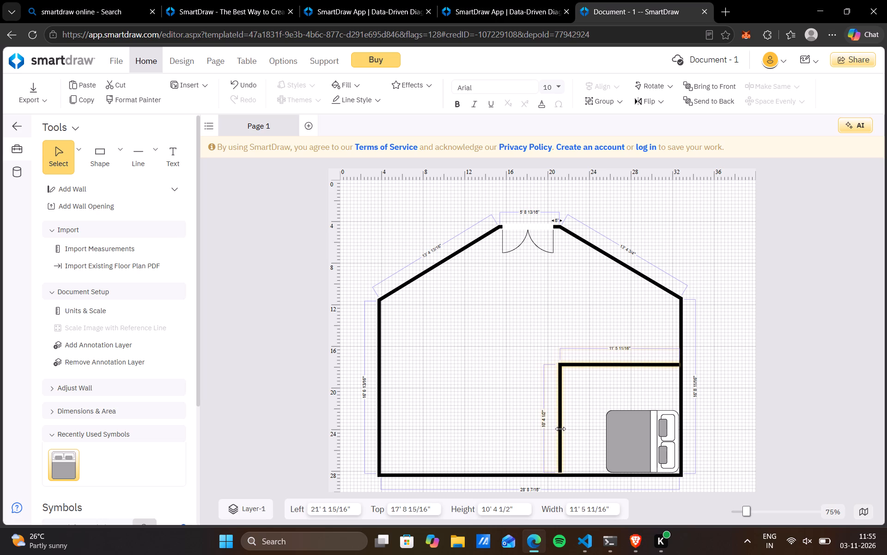
drag(560, 429, 565, 427)
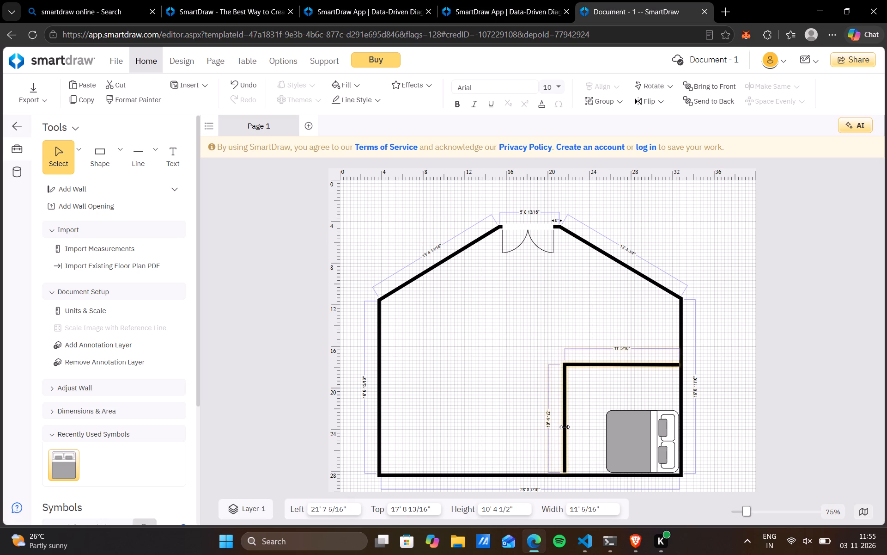
drag(565, 427, 564, 427)
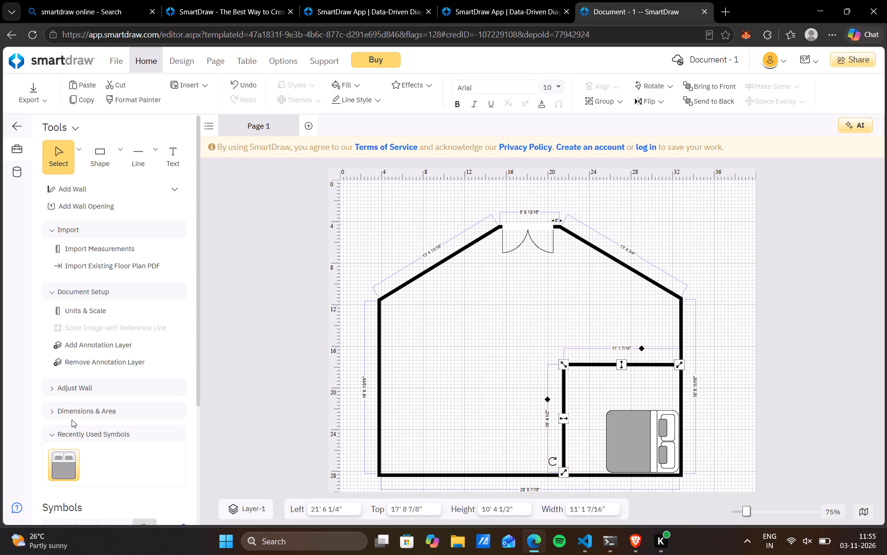
Search the symbols for monitor and place the Technology Monitor symbol on the bedroom's left wall, opposite the bed.
scroll(115, 353, down, 1)
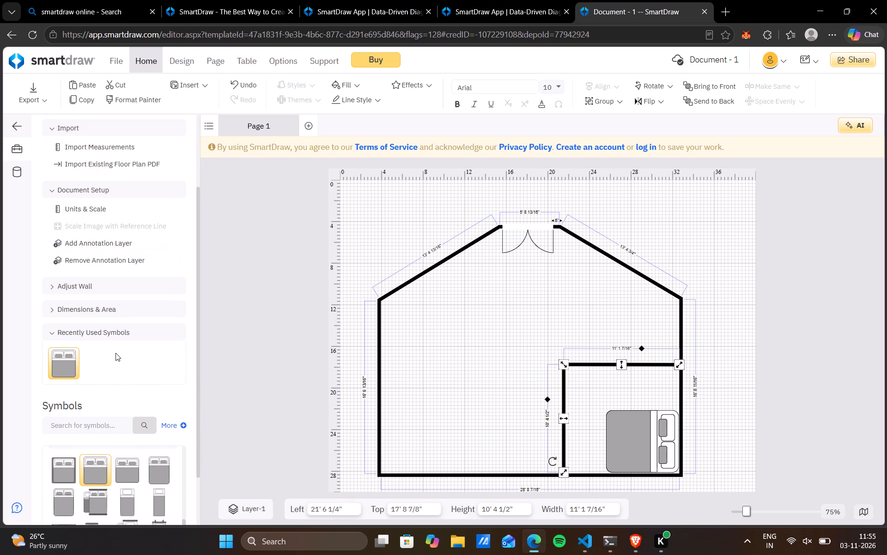
click(79, 421)
text(monitor)
key(Return)
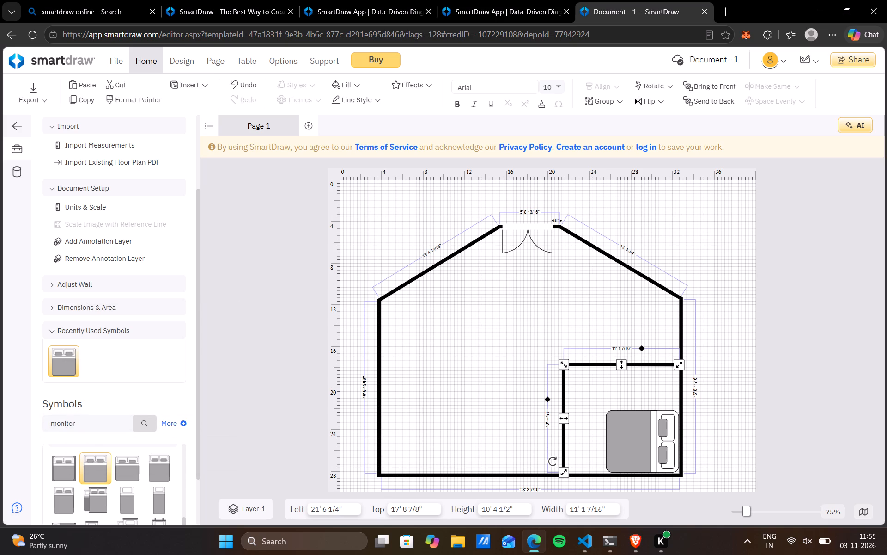
scroll(114, 424, down, 1)
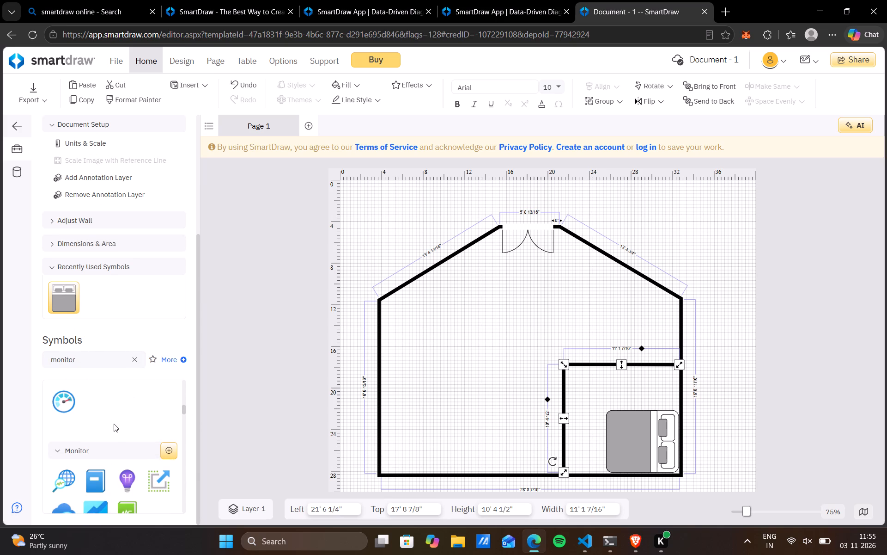
scroll(114, 424, down, 3)
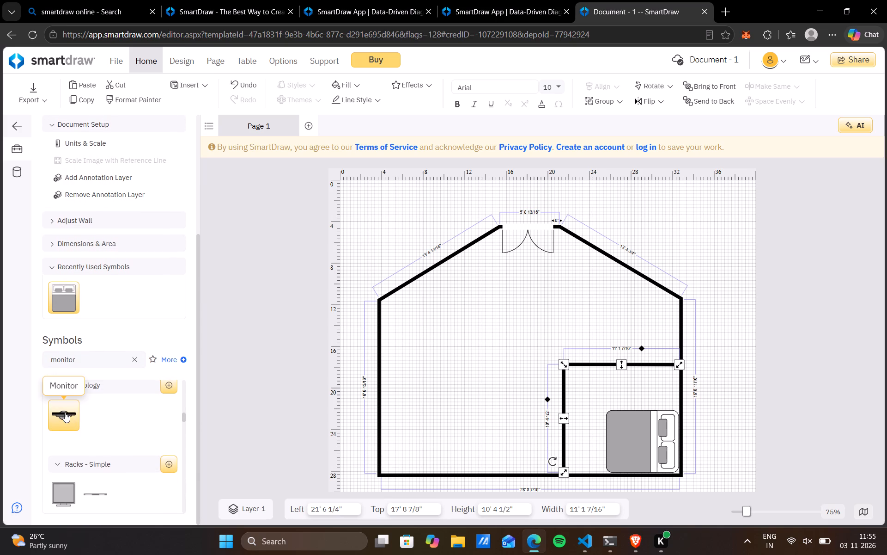
drag(65, 412, 570, 419)
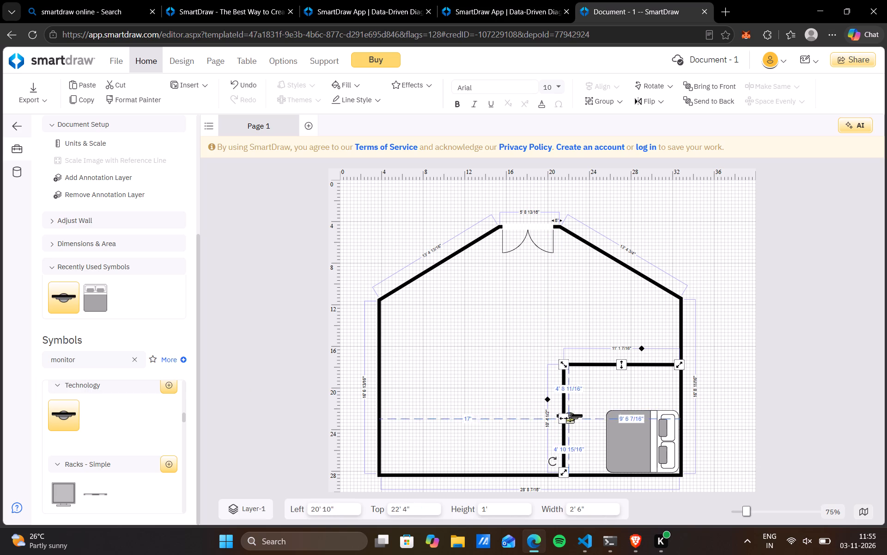
drag(570, 419, 567, 431)
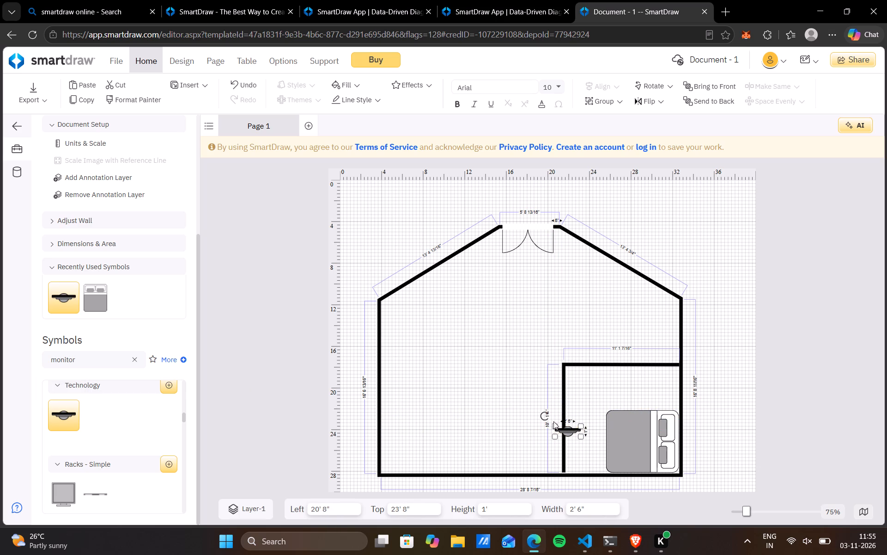
Rotate the monitor so it stands vertically along the bedroom's left wall, facing the bed.
drag(545, 415, 599, 381)
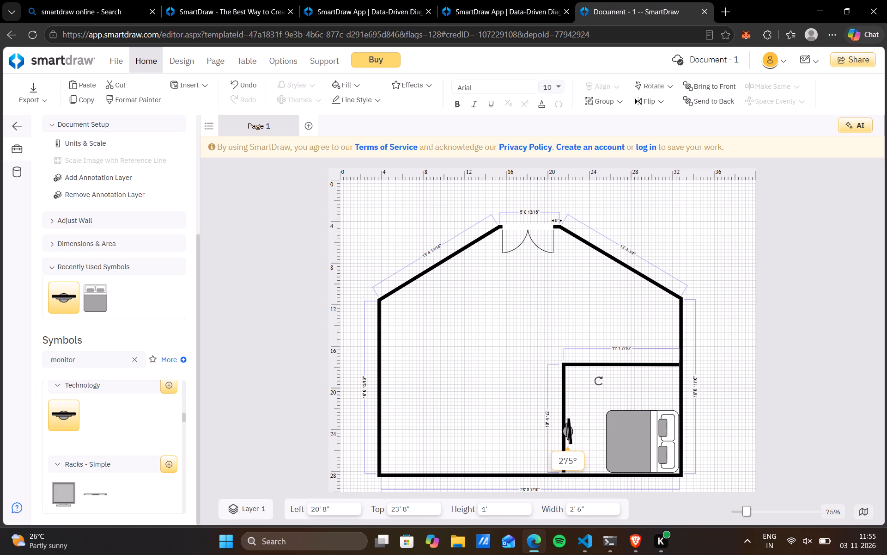
drag(599, 381, 602, 384)
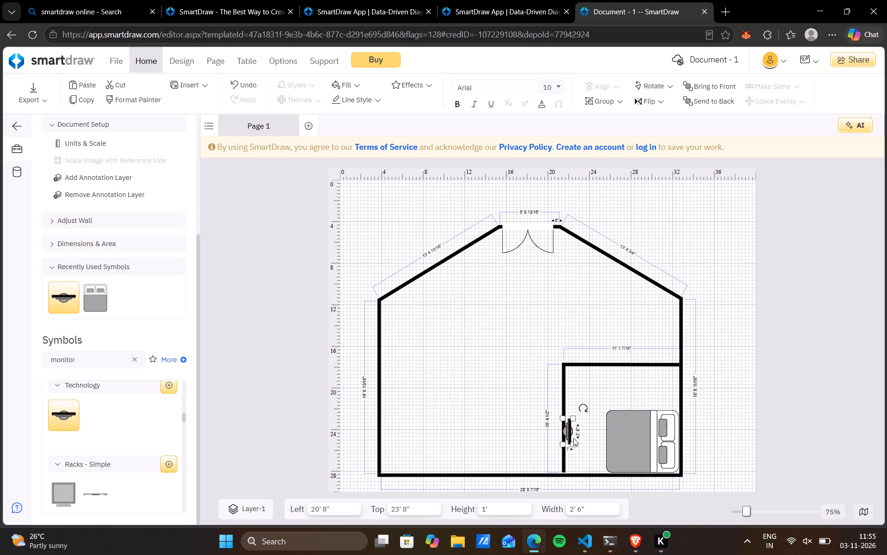
Nudge the monitor down along the wall to a top position of about 24' 2", level with the bed.
key(Down)
key(Down)
key(Down)
key(Down)
key(Down)
key(Down)
key(Down)
key(Down)
key(Down)
key(Down)
key(Down)
key(Down)
key(Down)
key(Down)
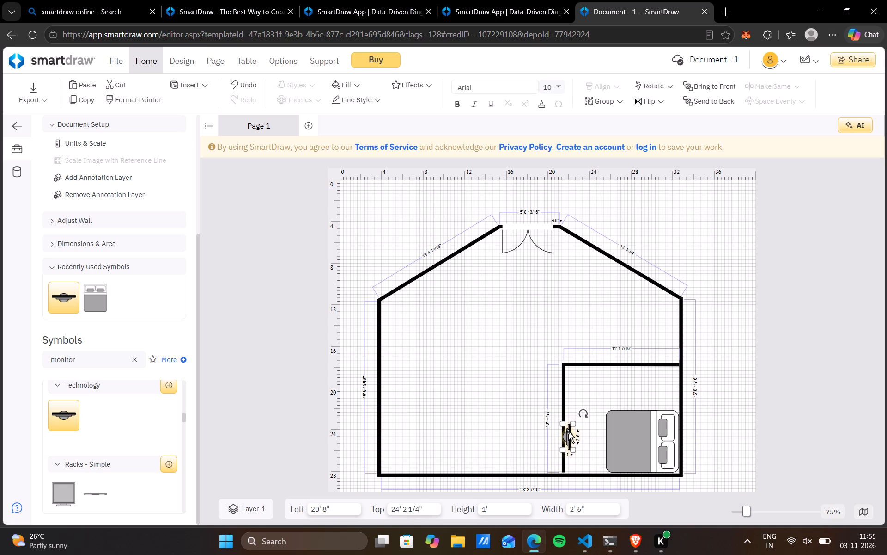
key(Down)
click(522, 395)
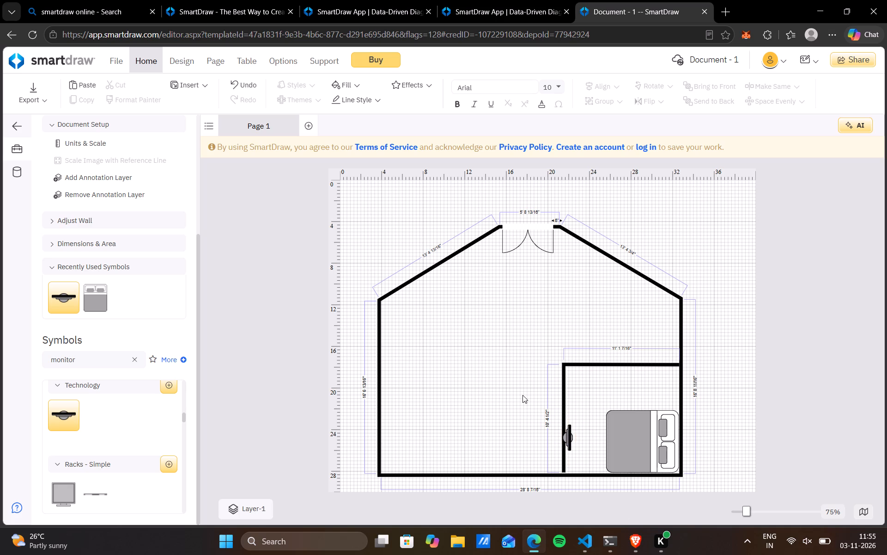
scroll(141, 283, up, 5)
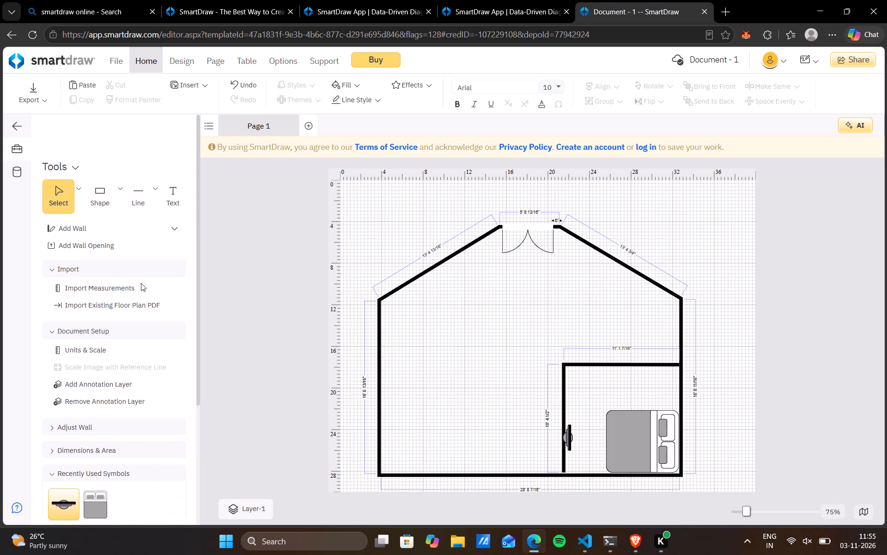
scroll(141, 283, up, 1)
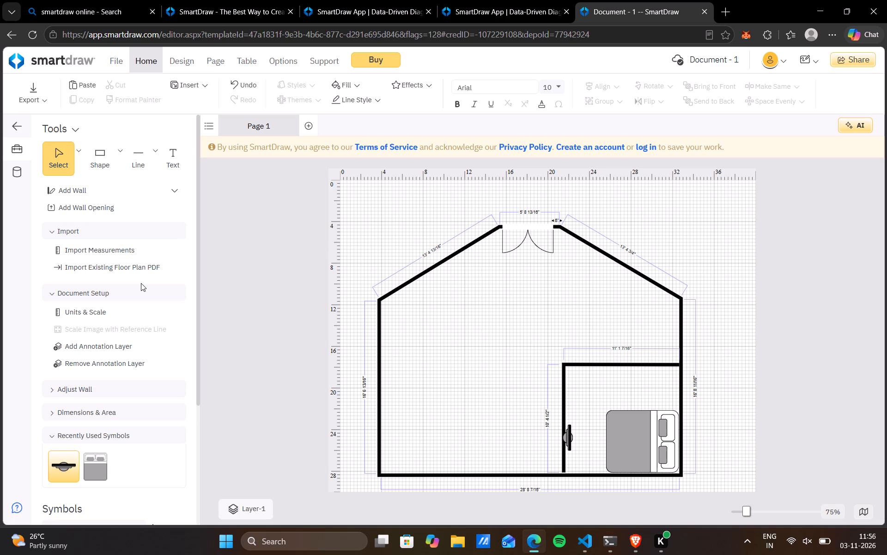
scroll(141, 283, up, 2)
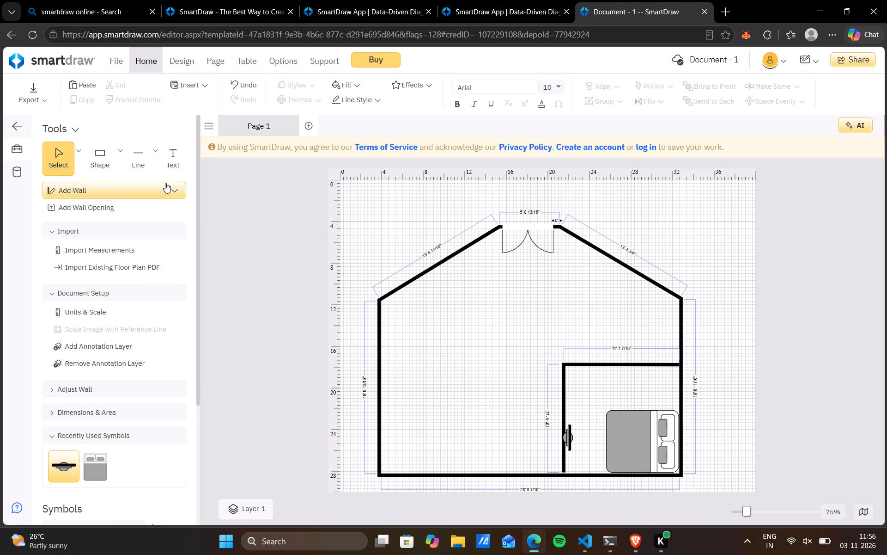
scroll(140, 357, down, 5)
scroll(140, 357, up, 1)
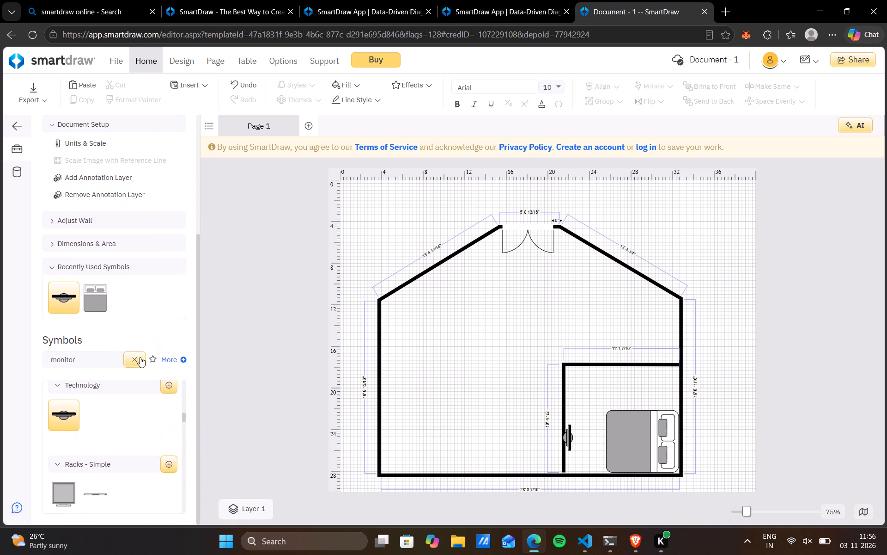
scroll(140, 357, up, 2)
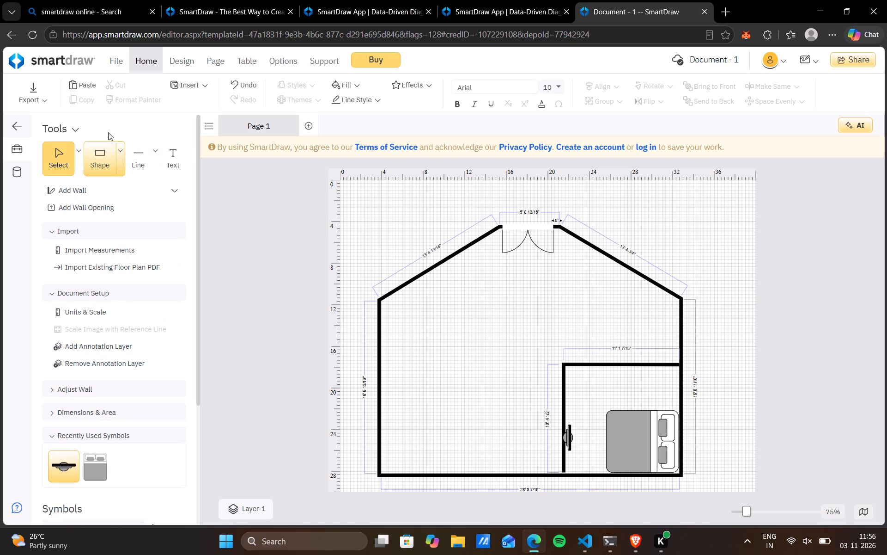
Search the symbols for door and place a 28" door in the bedroom's top wall, at its left corner, swinging inward.
scroll(107, 429, down, 2)
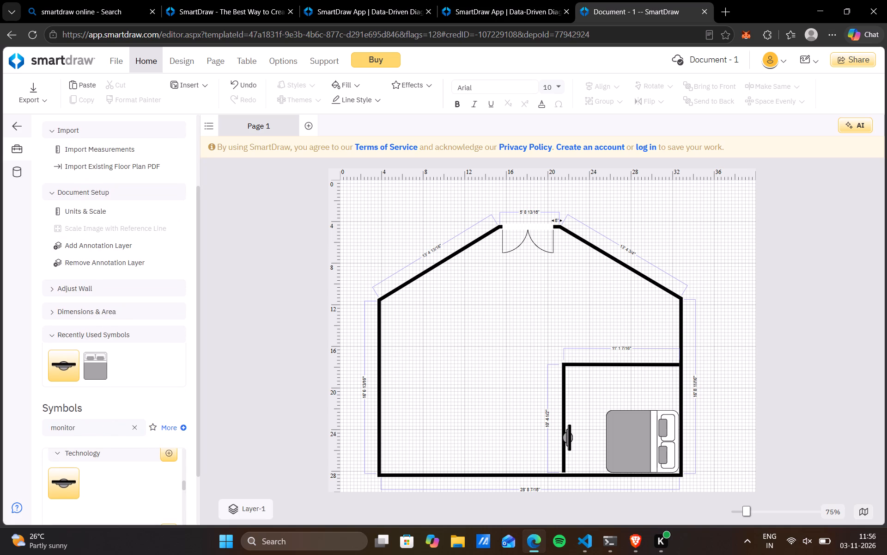
click(108, 432)
key(BackSpace)
key(BackSpace)
key(BackSpace)
key(BackSpace)
key(BackSpace)
key(BackSpace)
key(BackSpace)
key(BackSpace)
key(BackSpace)
key(BackSpace)
key(BackSpace)
key(BackSpace)
key(BackSpace)
text(door)
key(Return)
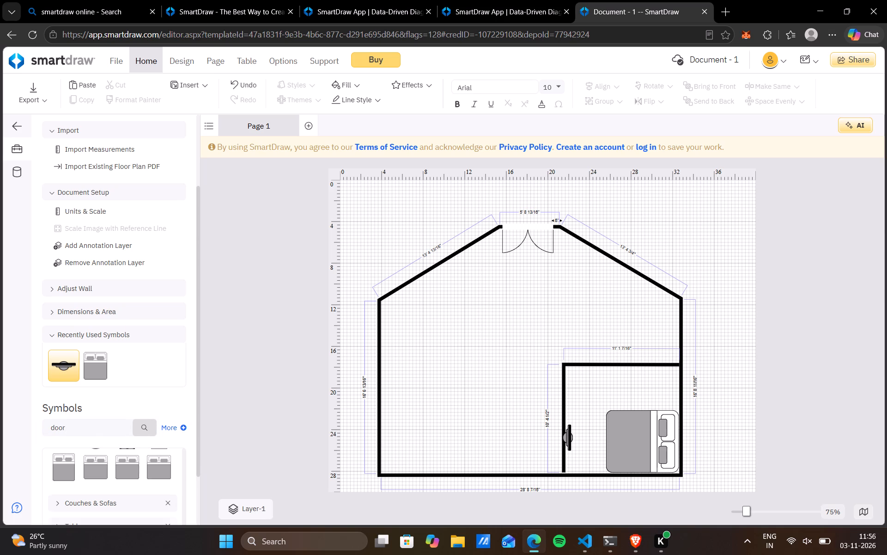
scroll(126, 291, down, 2)
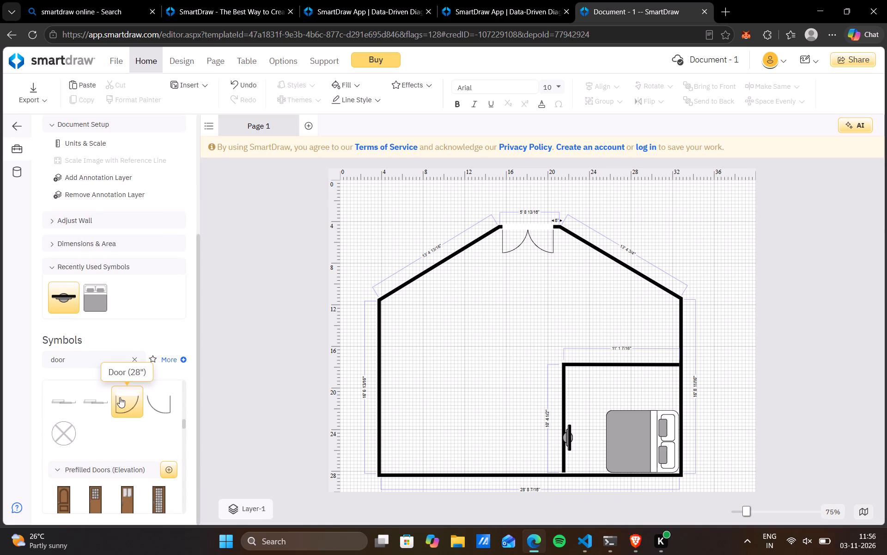
drag(153, 402, 580, 376)
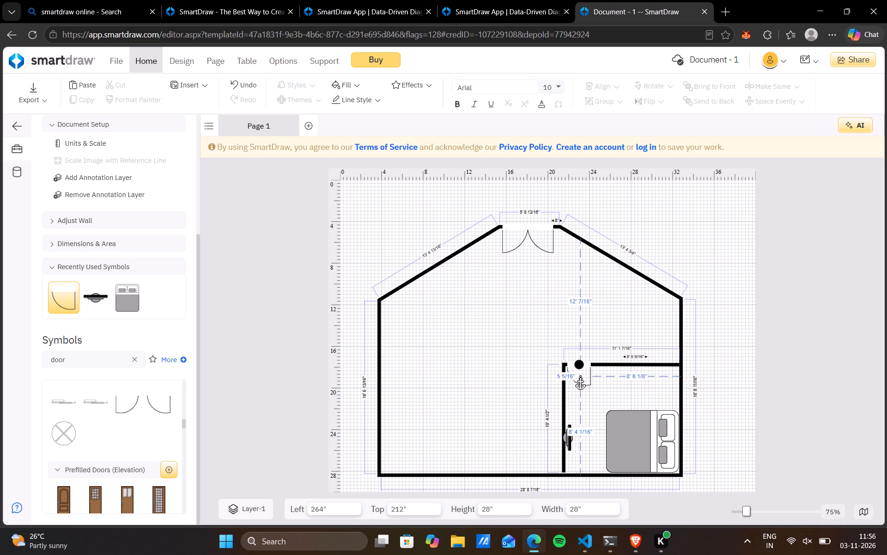
drag(580, 376, 577, 375)
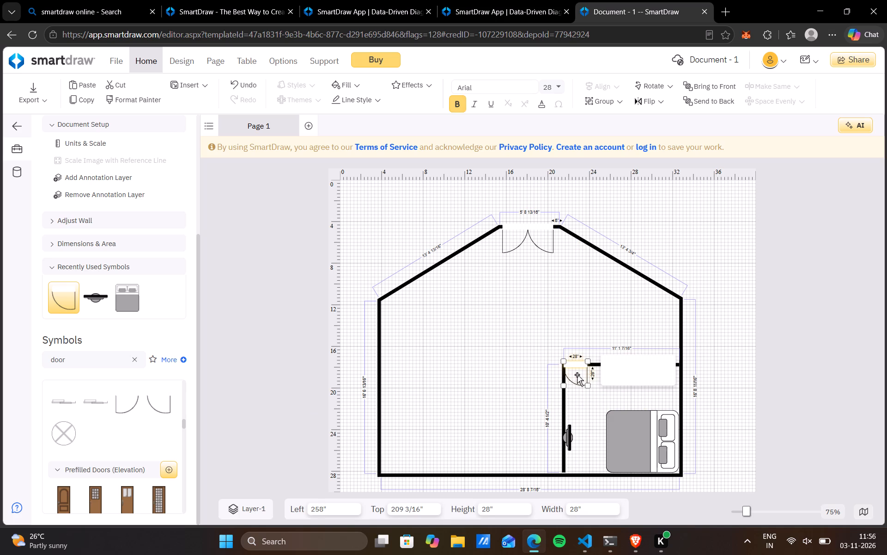
Nudge the bedroom door slightly right, away from the wall corner, to a left position of about 259 15/16".
key(Right)
key(Right)
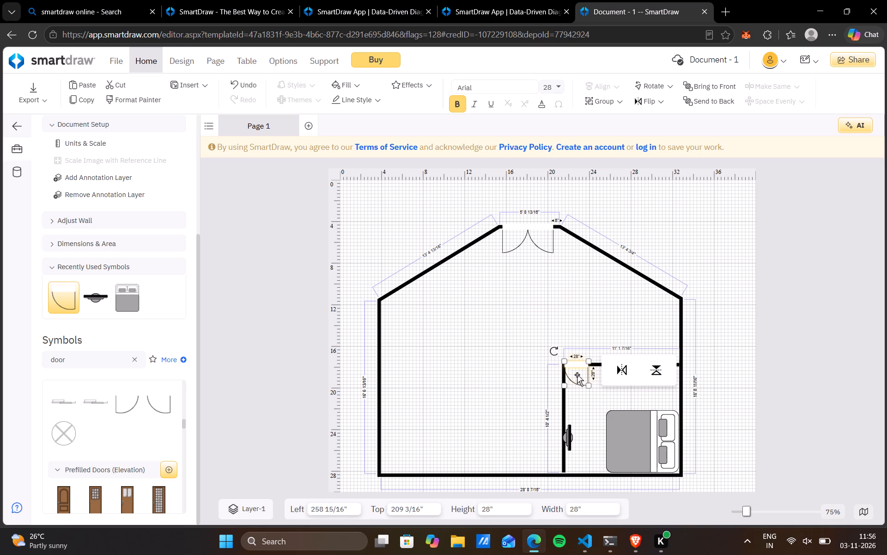
key(Right)
key(Right)
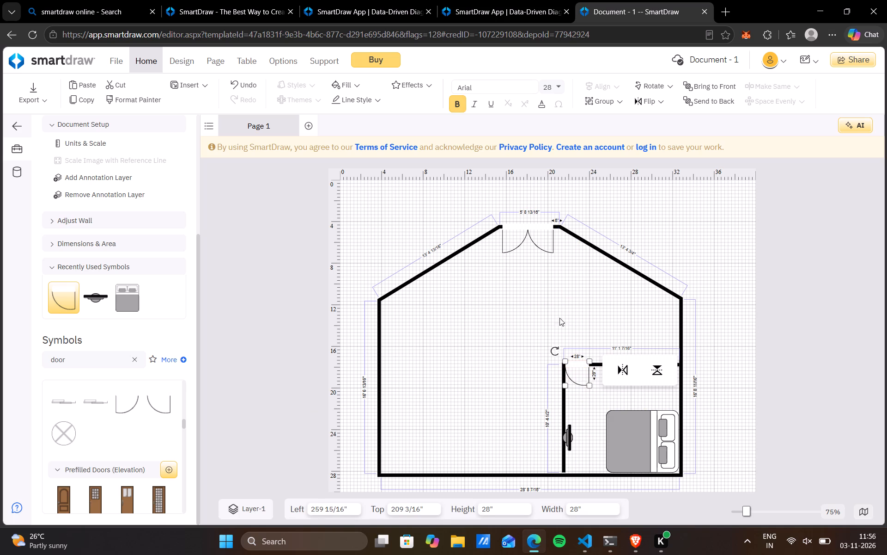
click(624, 299)
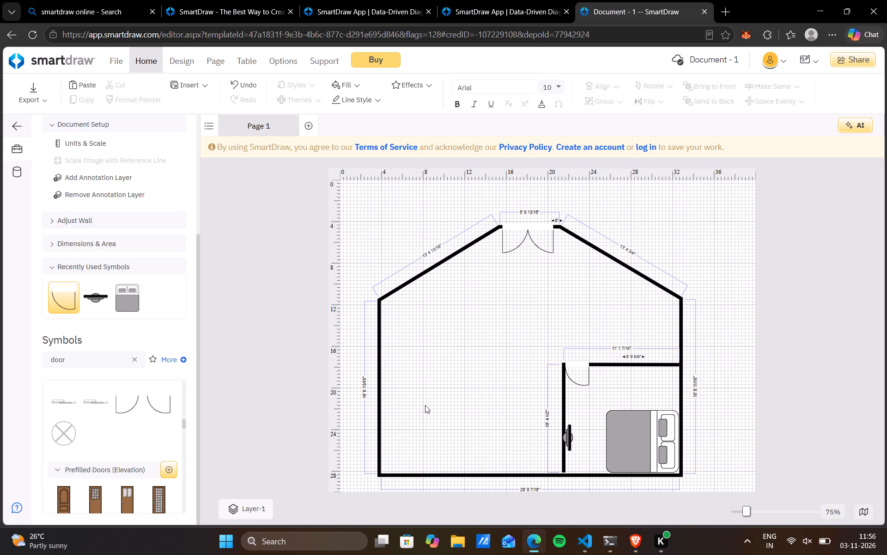
Search the symbols for table and place a Wood and Glass End Table in the bedroom, just above the bed.
click(129, 359)
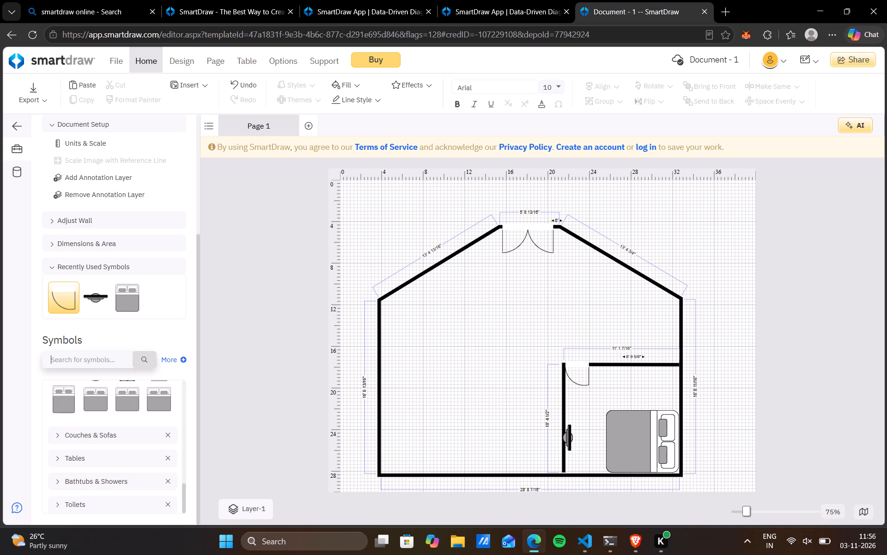
text(table)
key(Return)
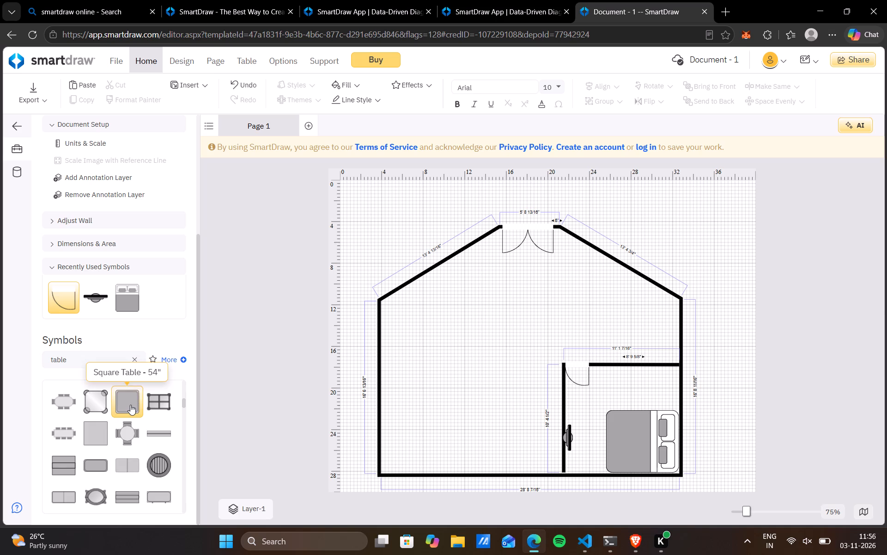
scroll(130, 405, down, 2)
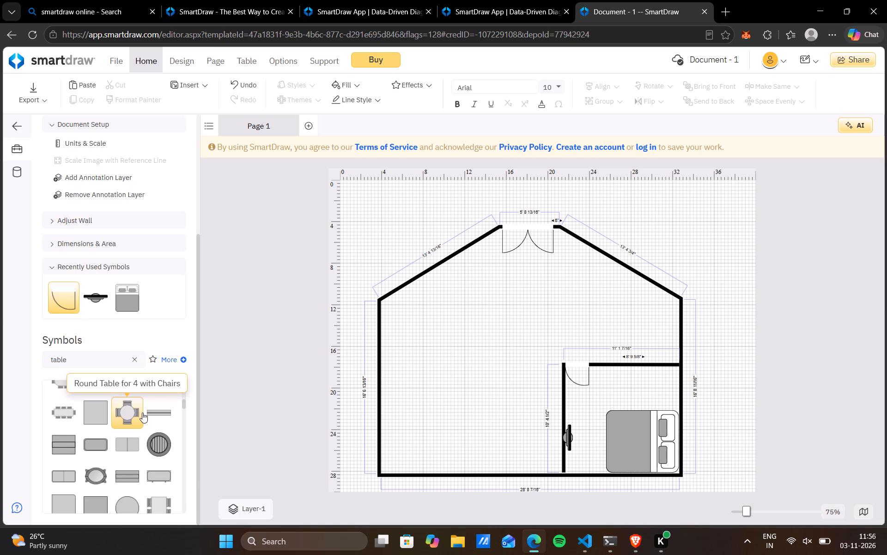
scroll(142, 413, down, 1)
scroll(142, 413, up, 1)
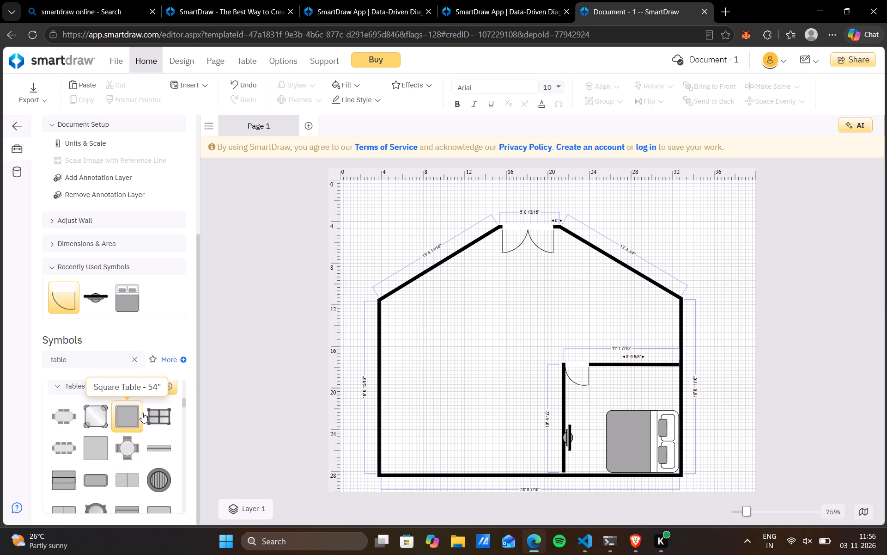
scroll(142, 413, down, 3)
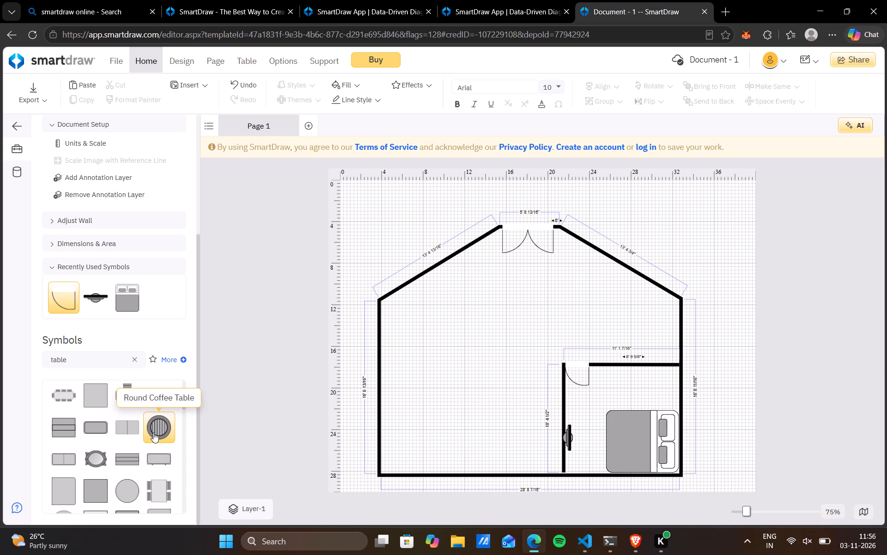
scroll(153, 432, down, 2)
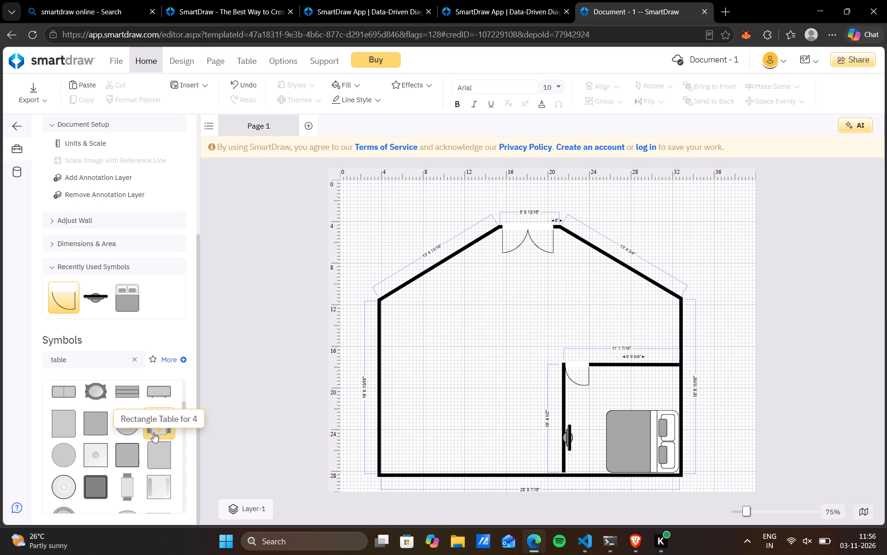
scroll(153, 432, down, 1)
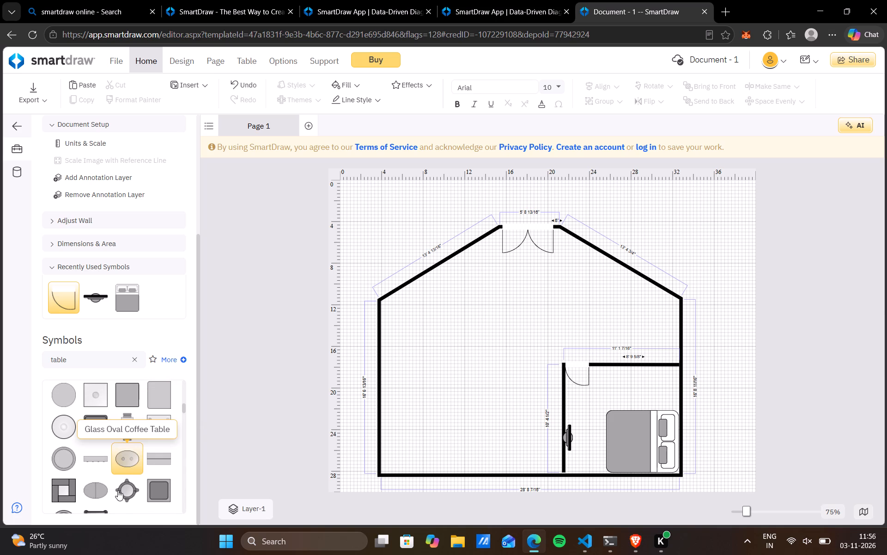
scroll(118, 490, down, 1)
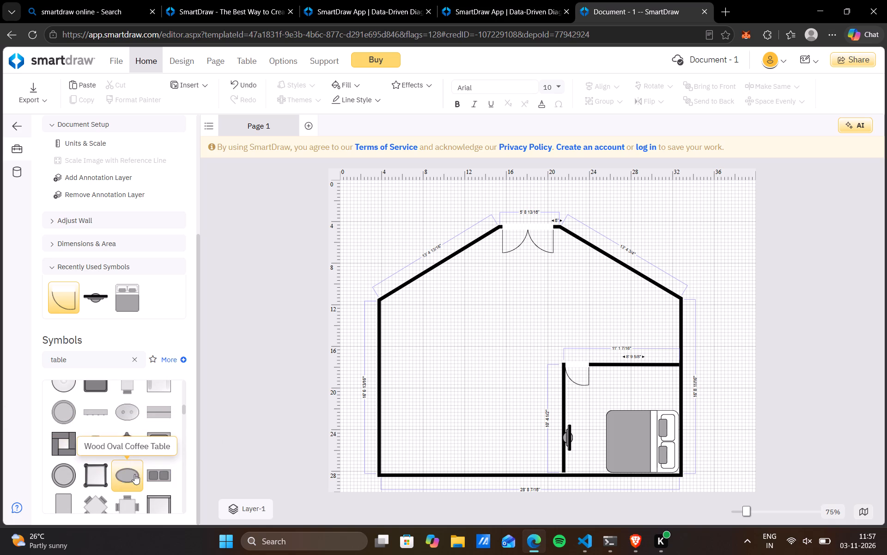
scroll(125, 475, down, 2)
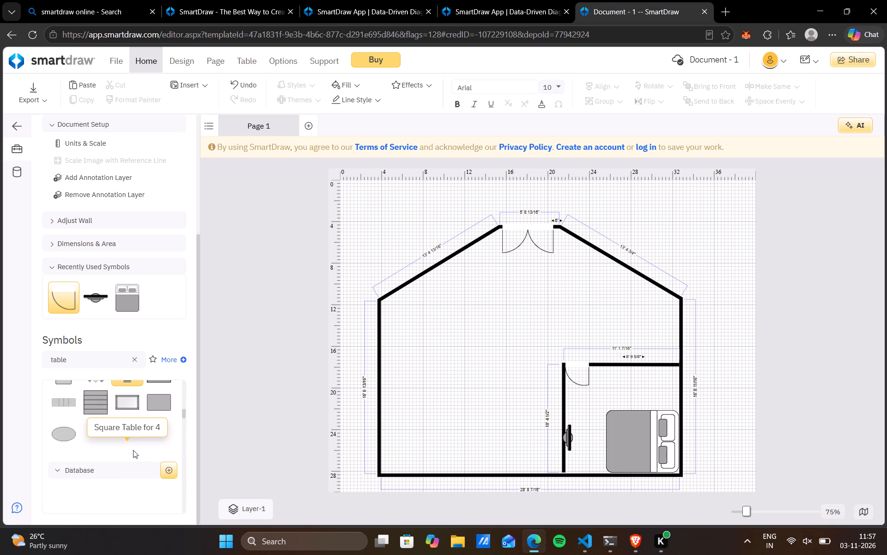
scroll(106, 413, up, 2)
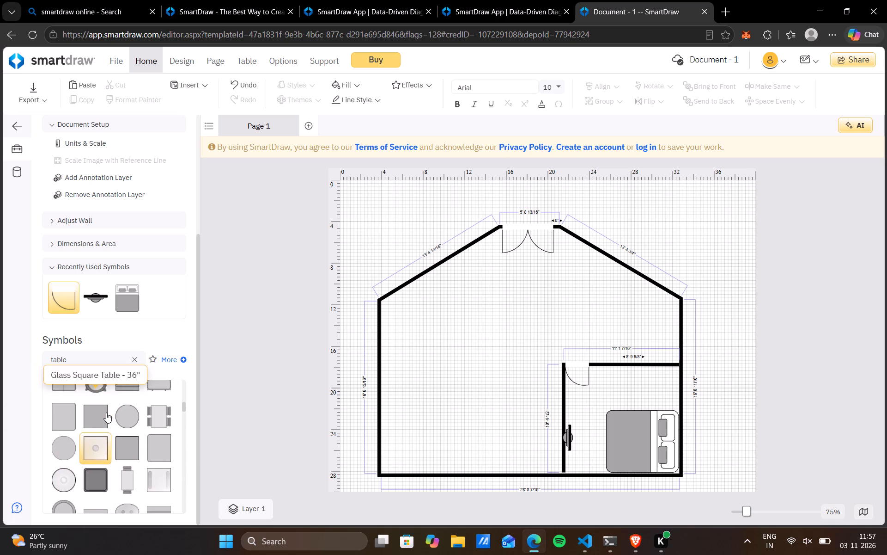
scroll(106, 413, up, 3)
scroll(106, 413, down, 1)
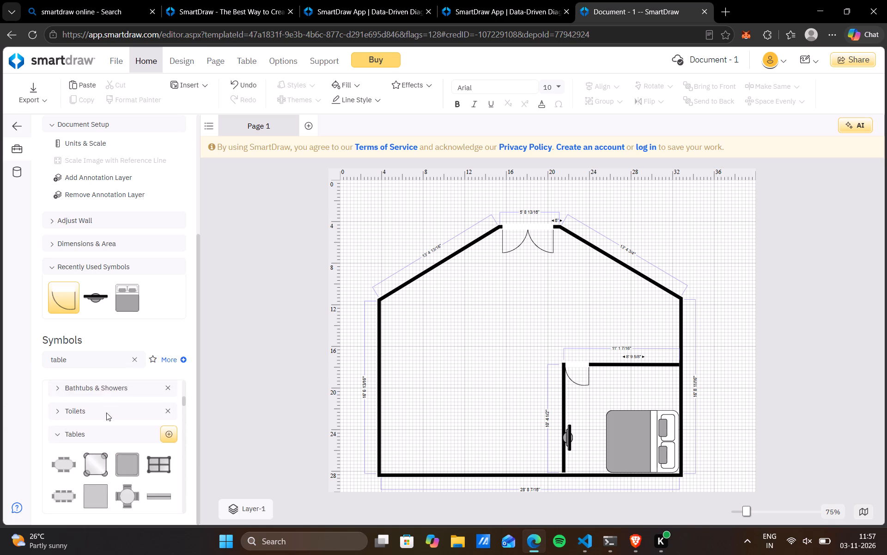
scroll(106, 413, down, 1)
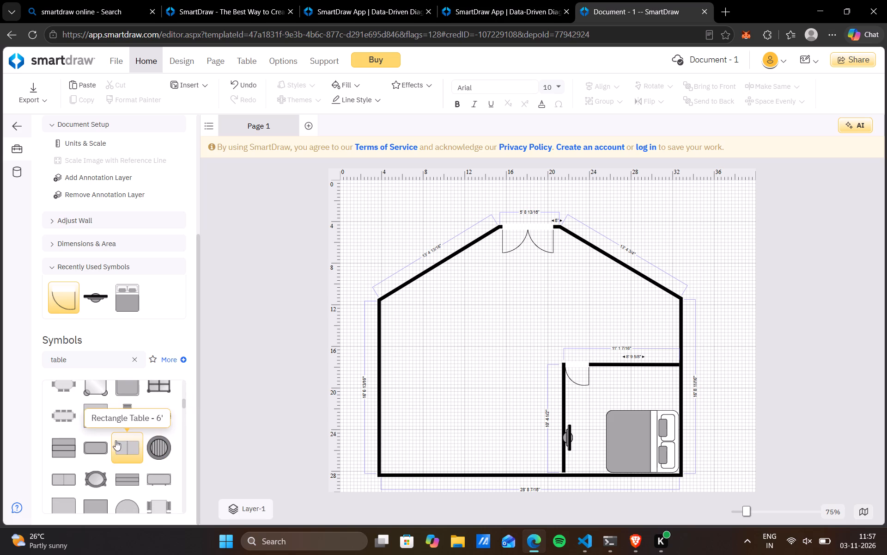
scroll(98, 483, down, 1)
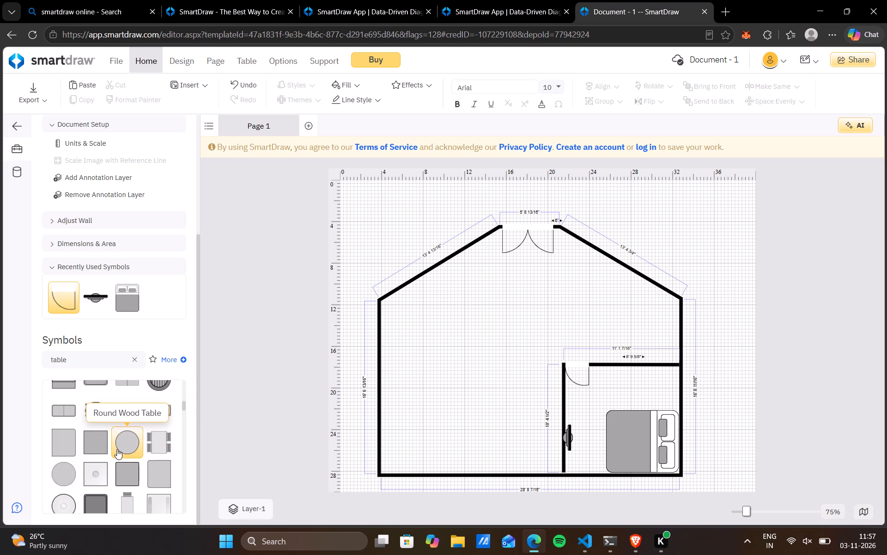
scroll(117, 449, down, 1)
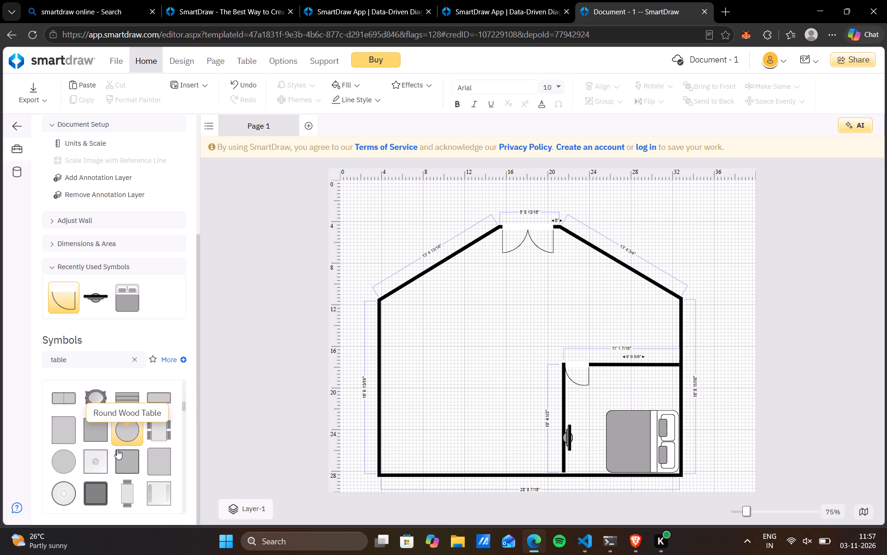
scroll(117, 449, down, 1)
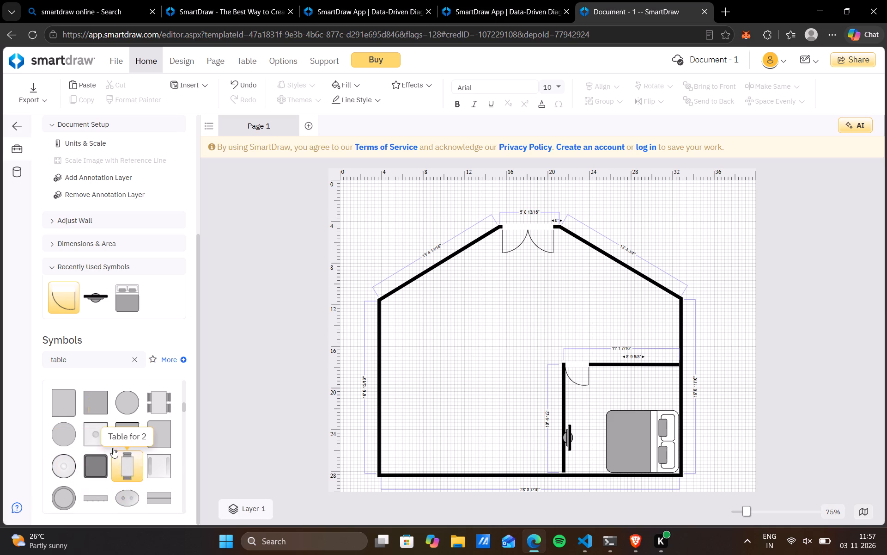
scroll(157, 463, down, 1)
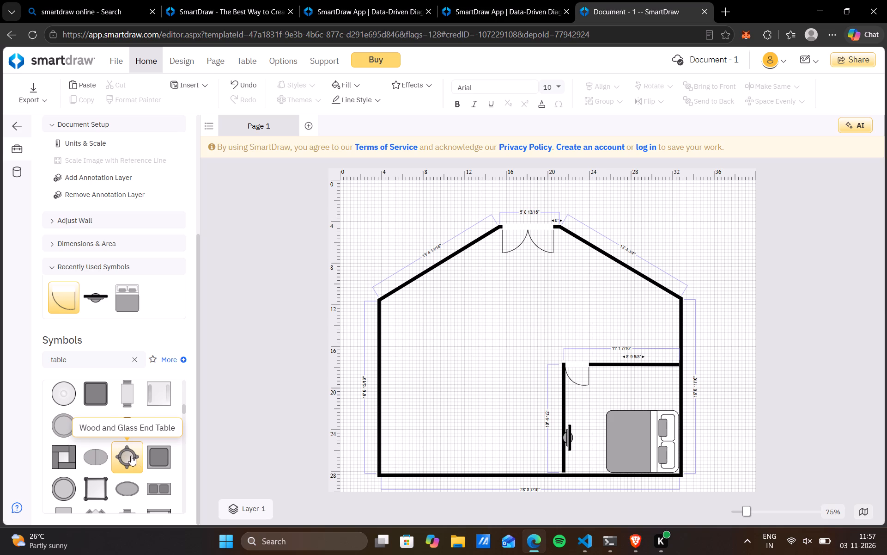
drag(130, 455, 641, 403)
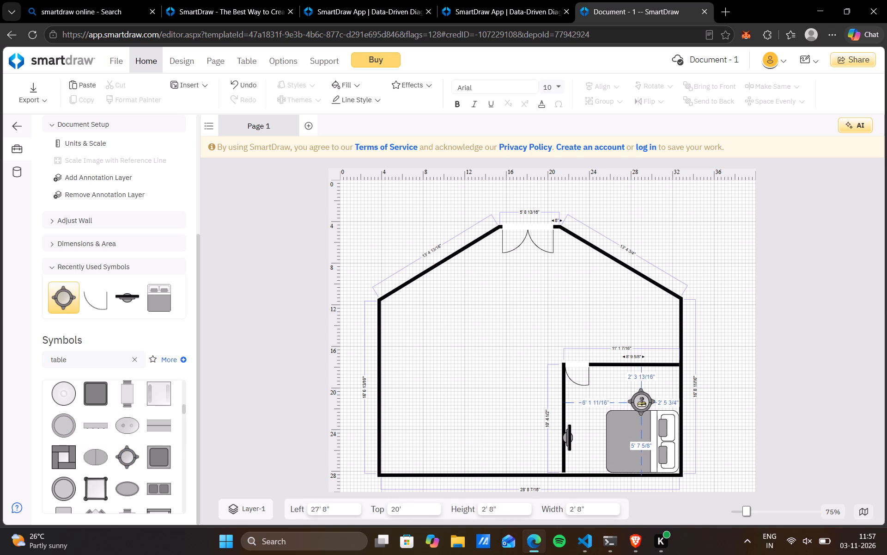
Move the end table into the bedroom's top-right corner, to a left position of about 29' 8" and top of about 19'.
drag(641, 403, 643, 402)
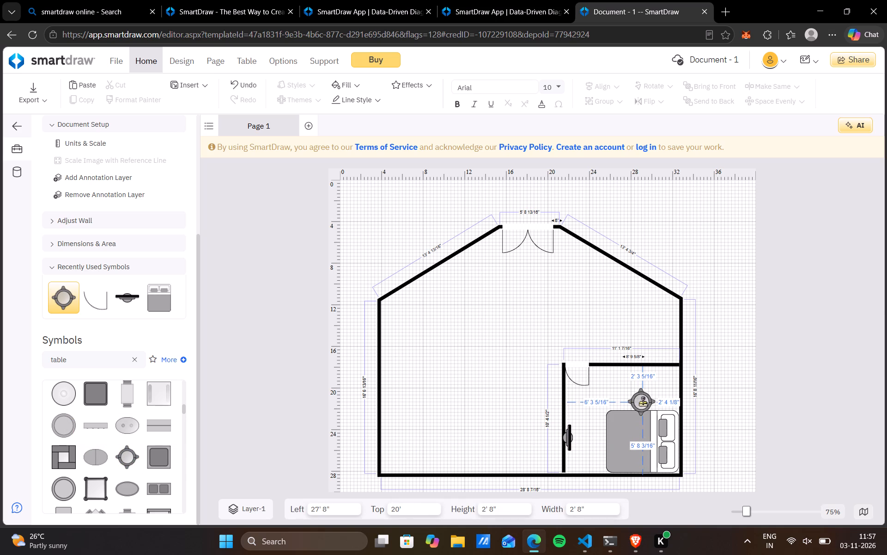
drag(643, 402, 656, 399)
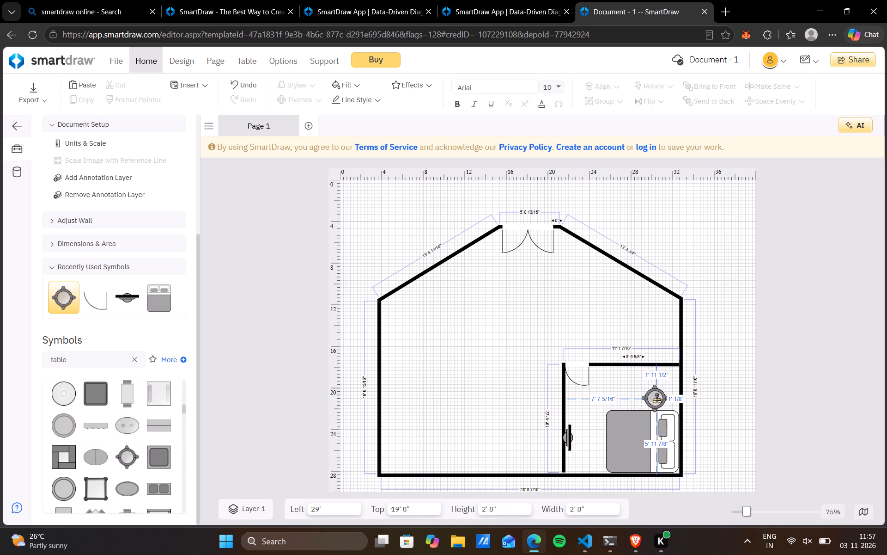
drag(656, 399, 662, 393)
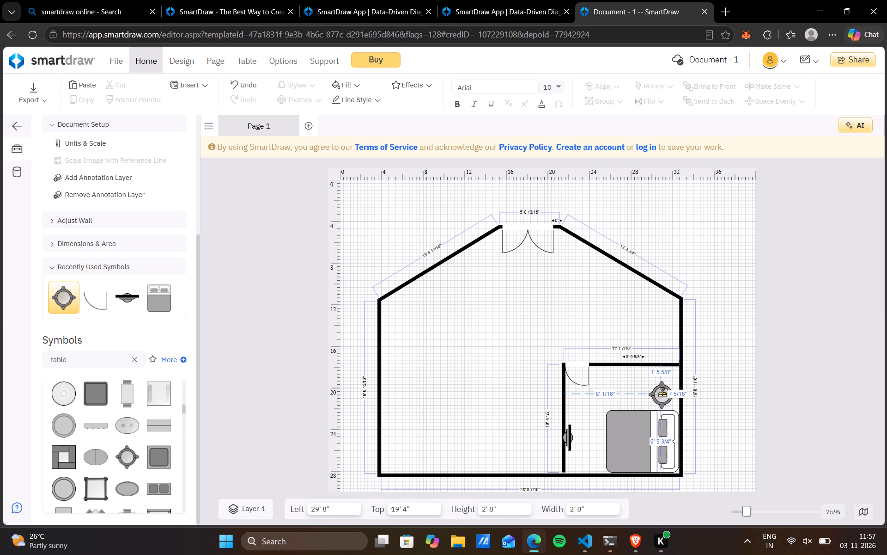
drag(662, 393, 663, 393)
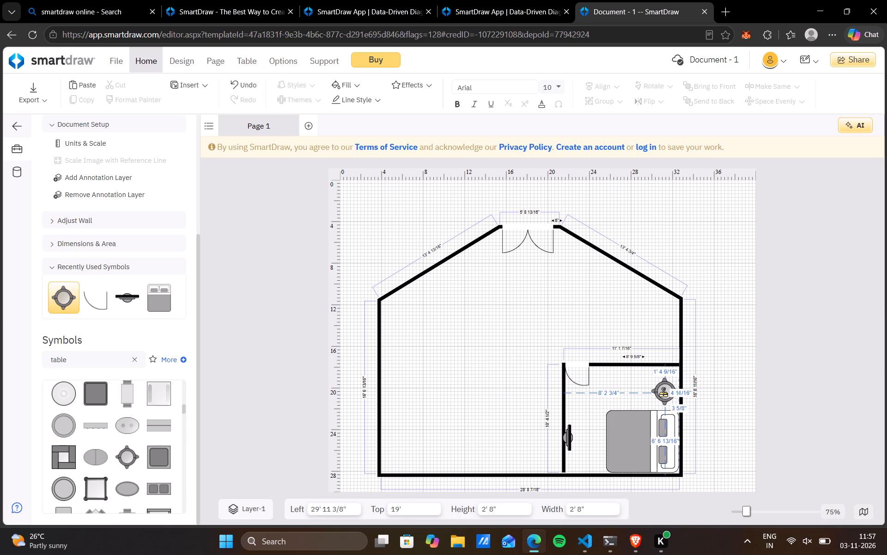
drag(663, 393, 662, 393)
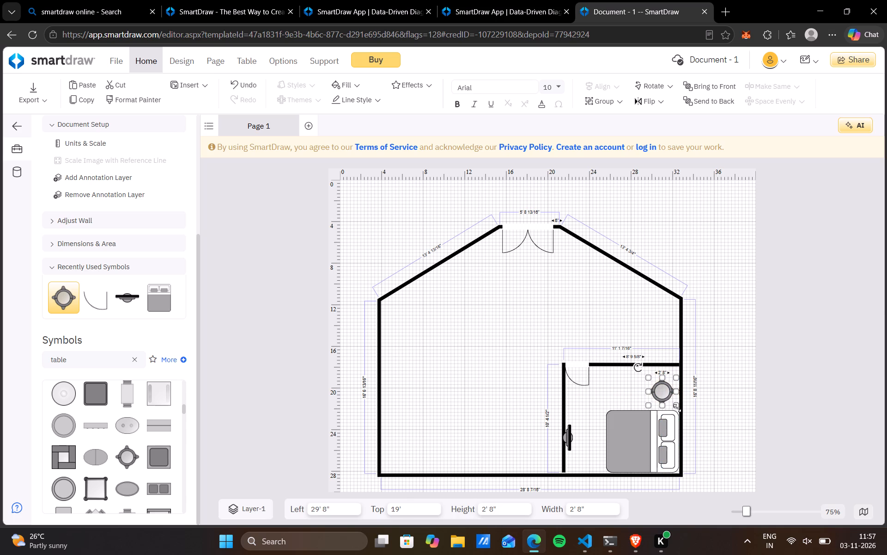
Shrink the end table from its lower-right corner to about 2' 4" by 2' 4".
drag(677, 408, 674, 404)
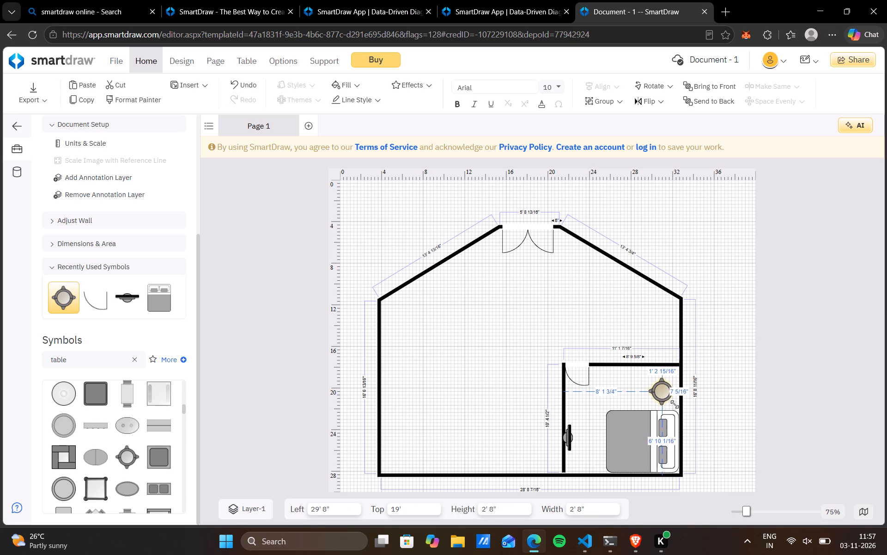
drag(674, 404, 674, 404)
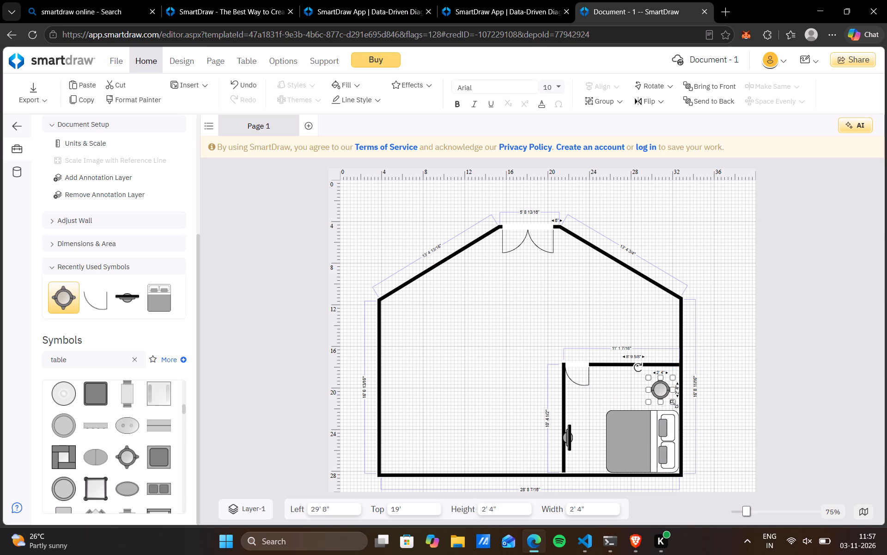
Move the end table against the bedroom's right wall, to a left position of about 30' 3 3/8" and top of about 19' 4".
drag(662, 388, 668, 393)
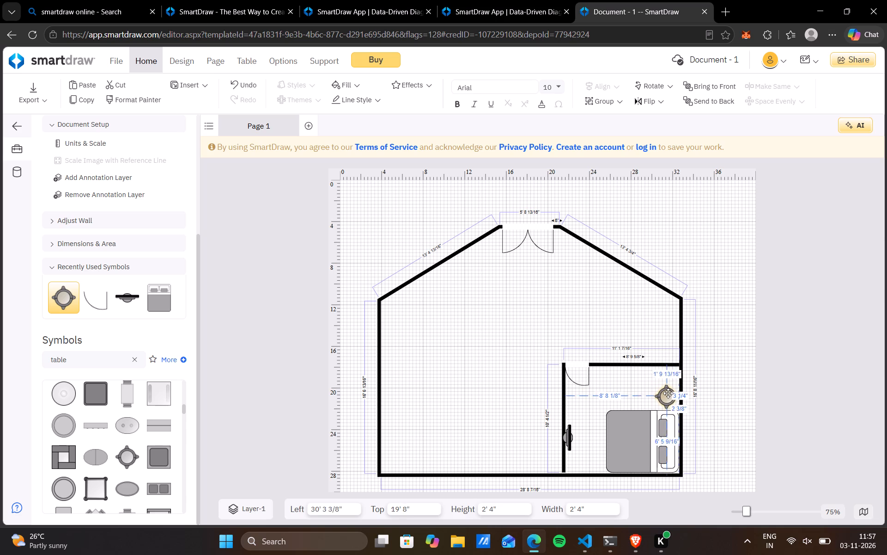
drag(668, 393, 668, 393)
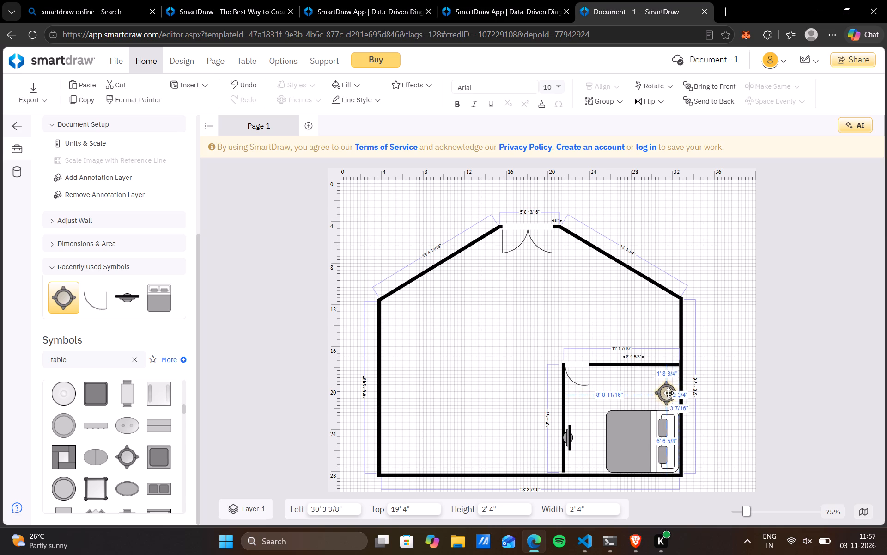
drag(668, 393, 668, 392)
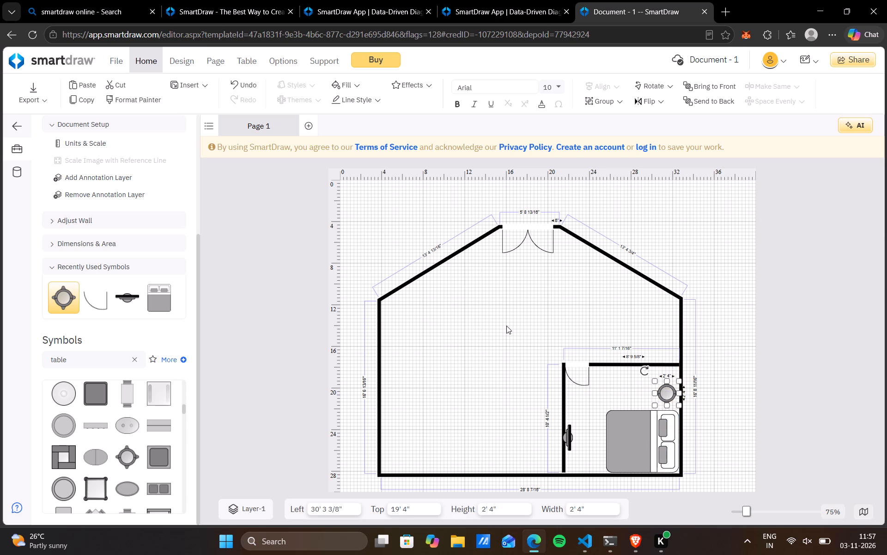
click(506, 326)
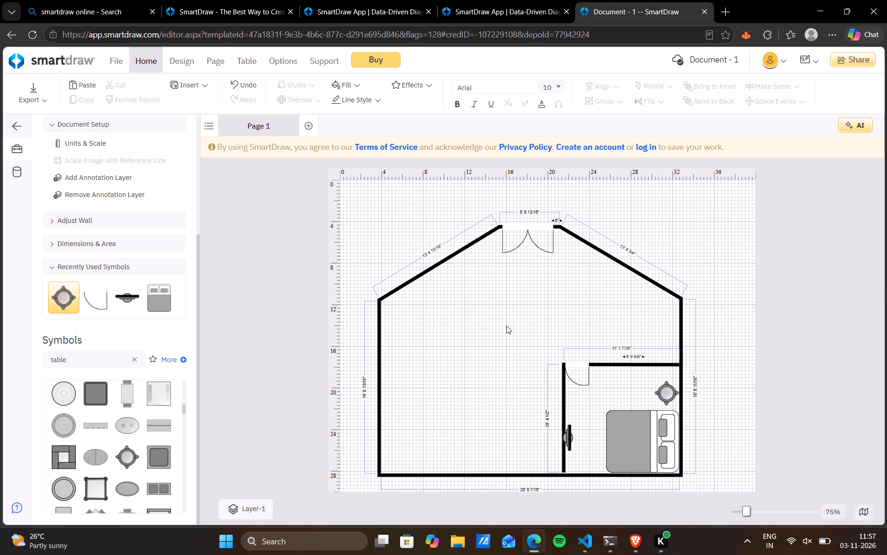
Shrink the end table from its upper-left corner to about 2' high and 1' 11 3/8" wide.
click(671, 392)
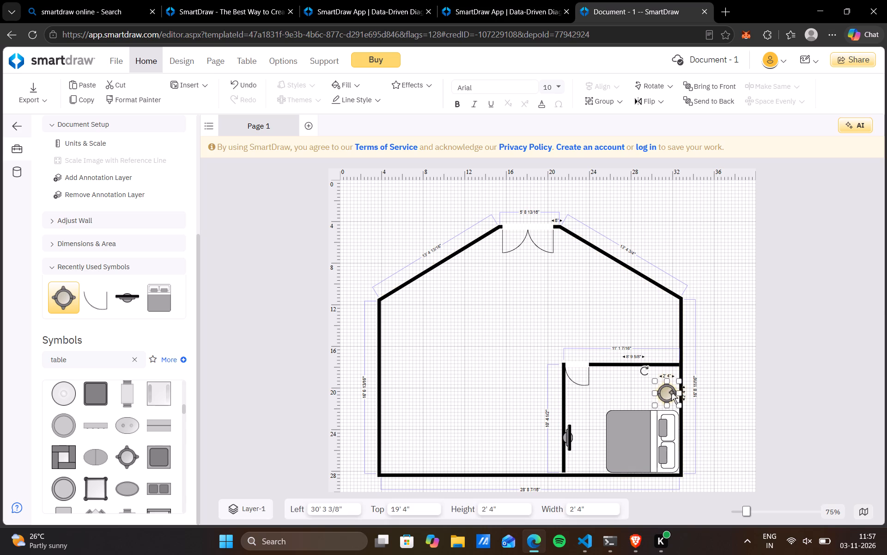
key(ctrl+minus)
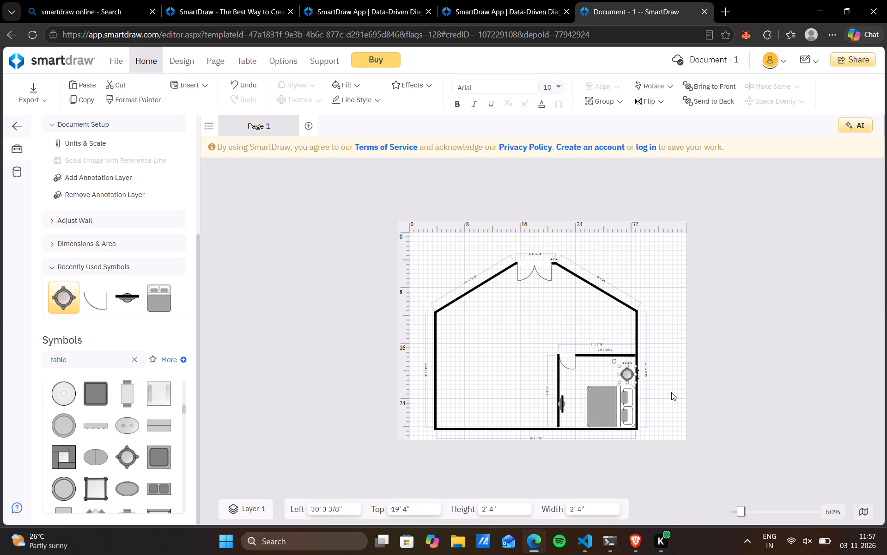
key(ctrl+equal)
key(ctrl+equal)
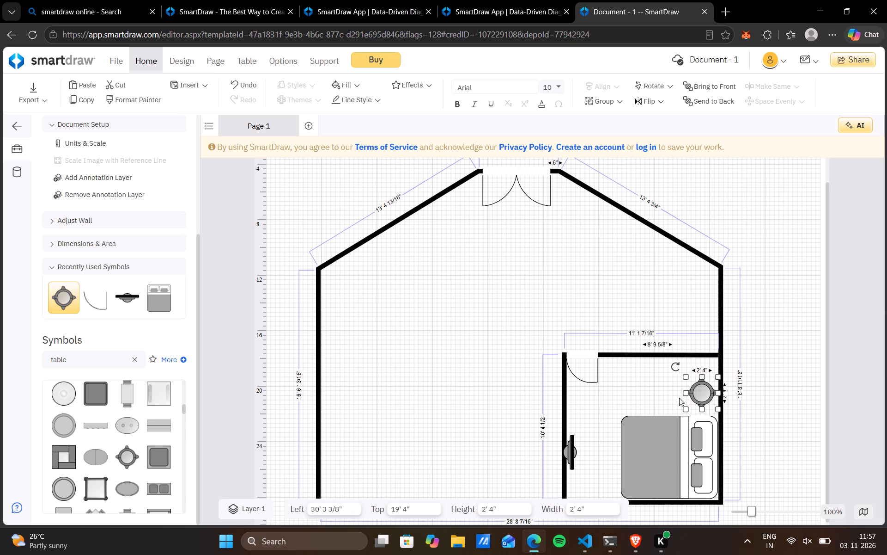
click(701, 391)
click(687, 378)
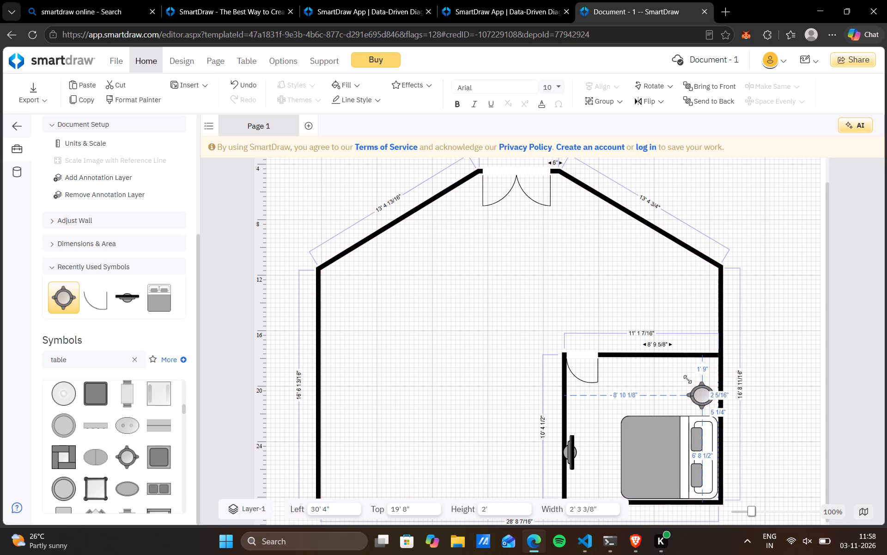
Nudge the end table slightly left, away from the right wall, to a left position of about 30' 4 5/8".
click(705, 396)
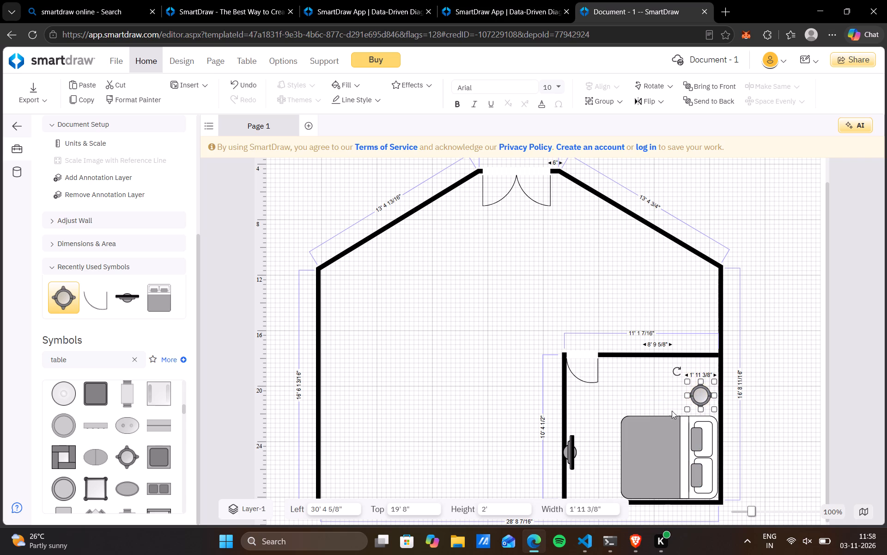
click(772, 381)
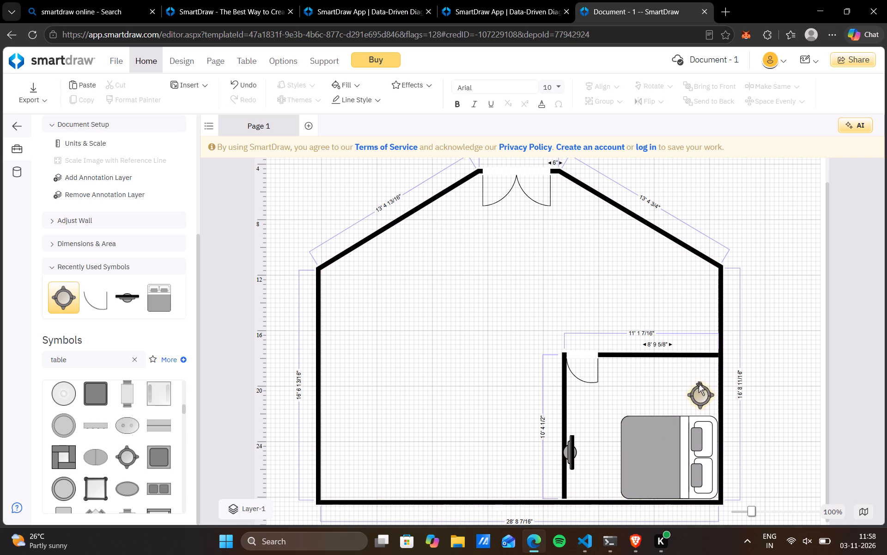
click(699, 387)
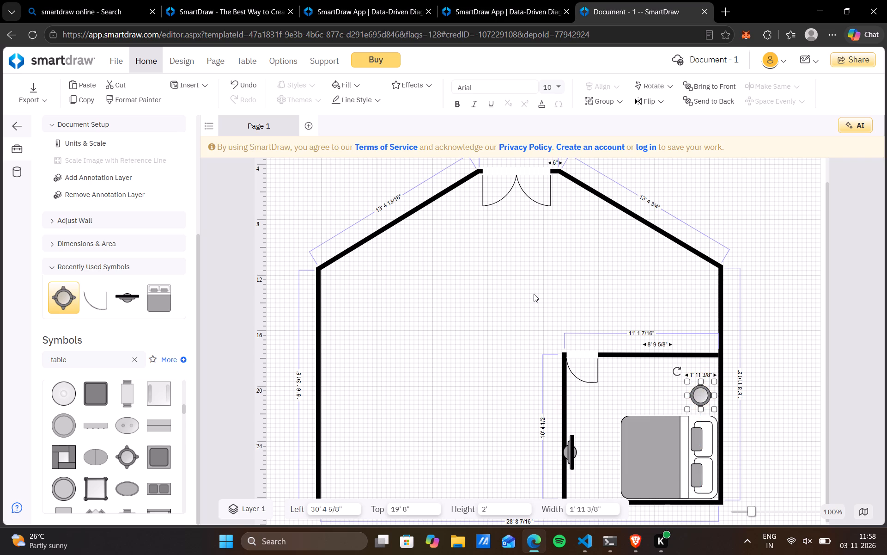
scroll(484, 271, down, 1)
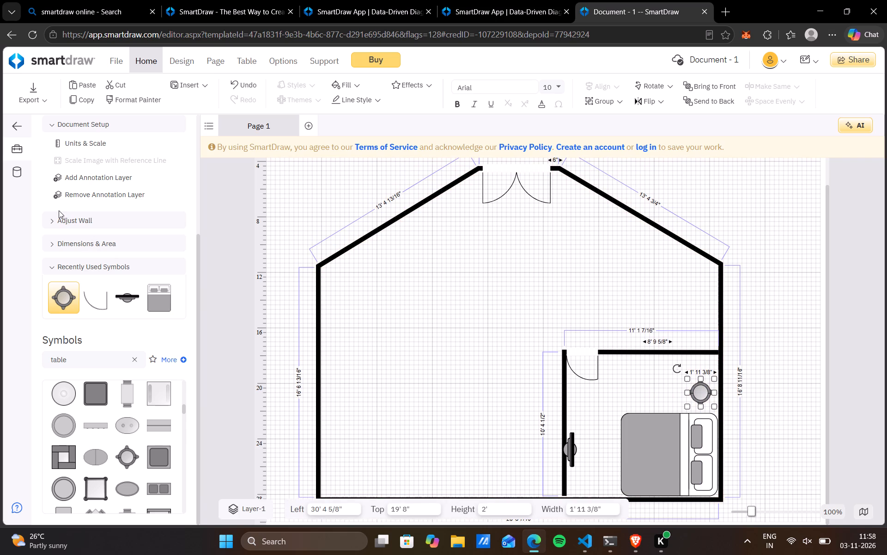
Search the symbols for "bin" and place a Trash Can/Waste Bin just inside the bedroom beside the door, at left 25' and top 18'.
click(104, 360)
key(BackSpace)
key(BackSpace)
key(BackSpace)
key(BackSpace)
key(BackSpace)
text(bin)
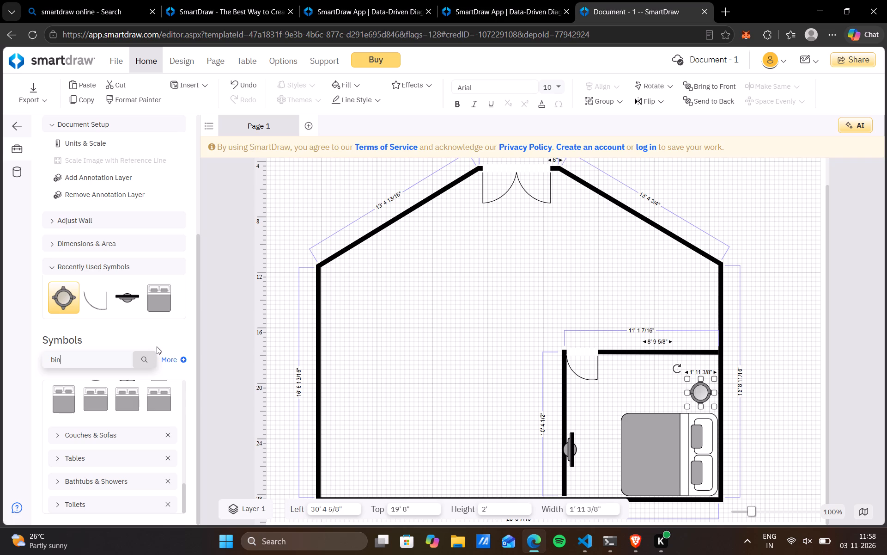
scroll(93, 361, down, 1)
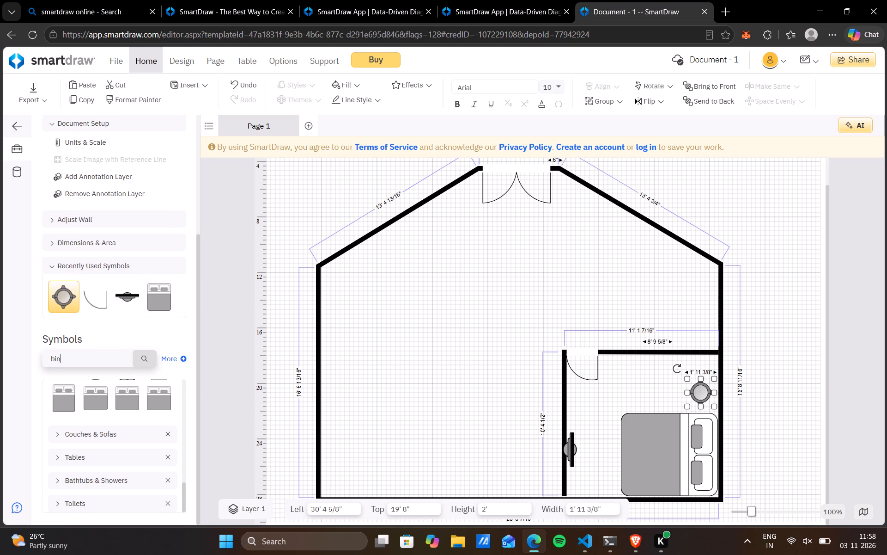
scroll(93, 361, up, 1)
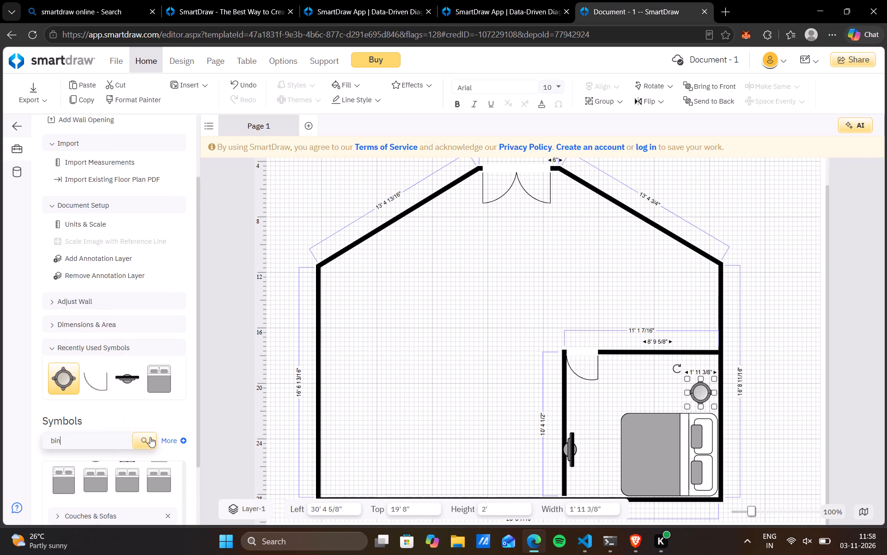
click(150, 437)
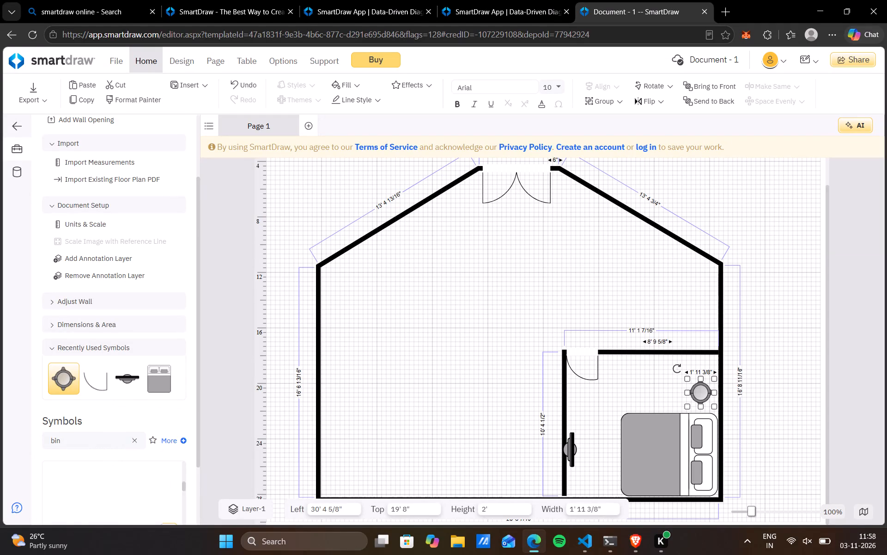
scroll(108, 440, down, 2)
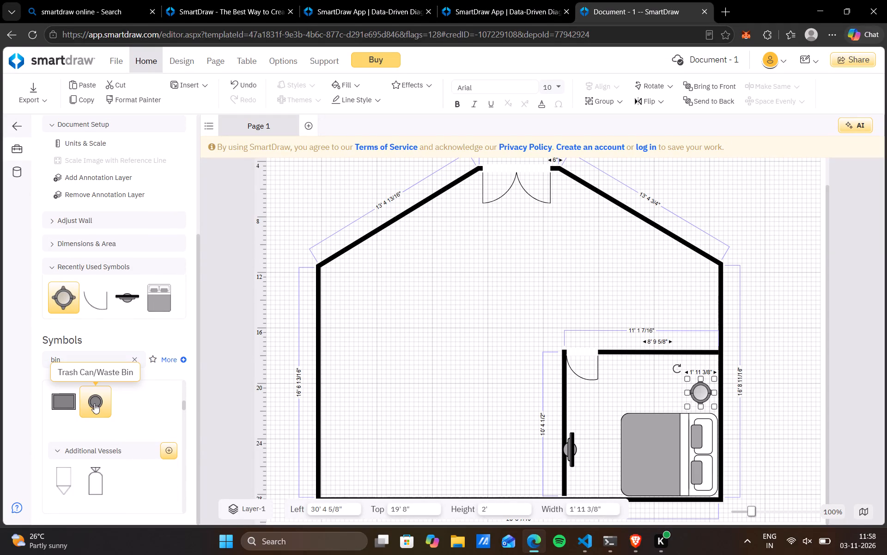
drag(94, 403, 642, 376)
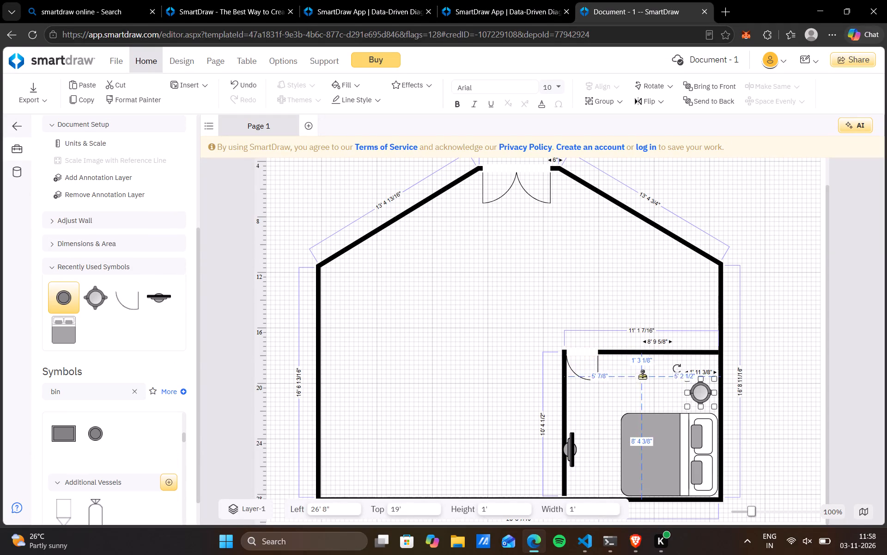
drag(642, 376, 620, 364)
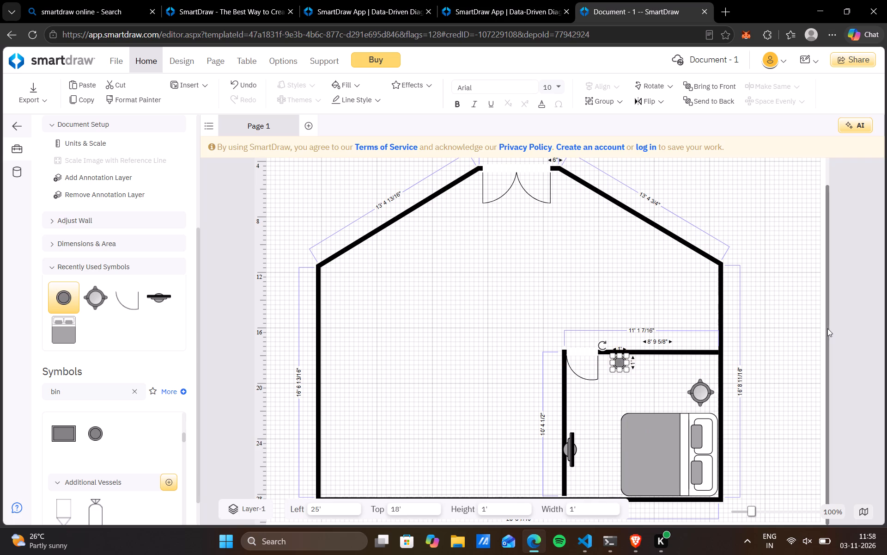
click(827, 328)
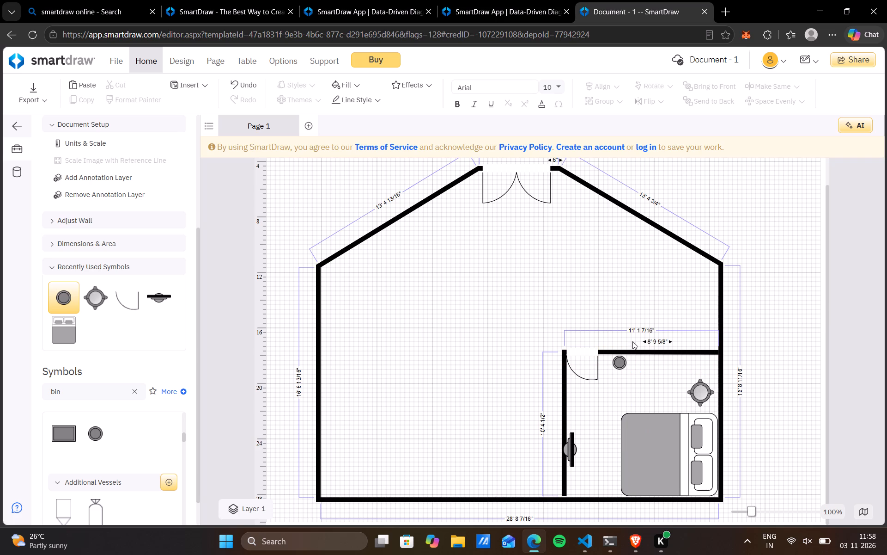
Flip the bedroom door horizontally so it hinges on the side next to the bedroom's left wall.
click(587, 361)
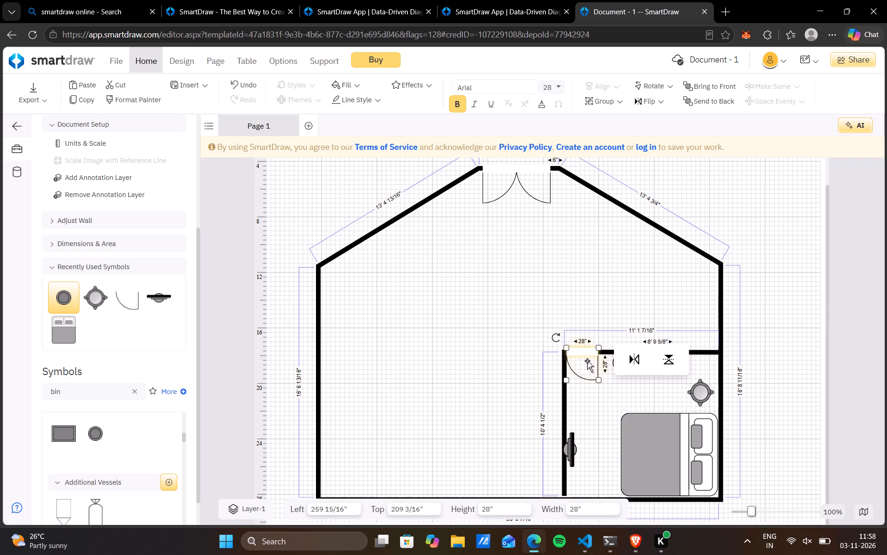
click(643, 358)
click(670, 284)
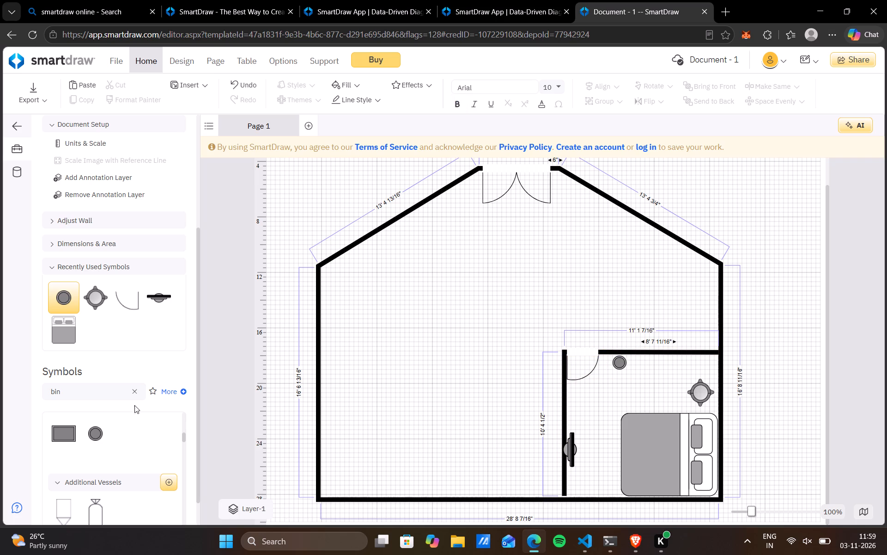
Clear the symbol search and expand the Bathtubs & Showers symbol category.
click(132, 391)
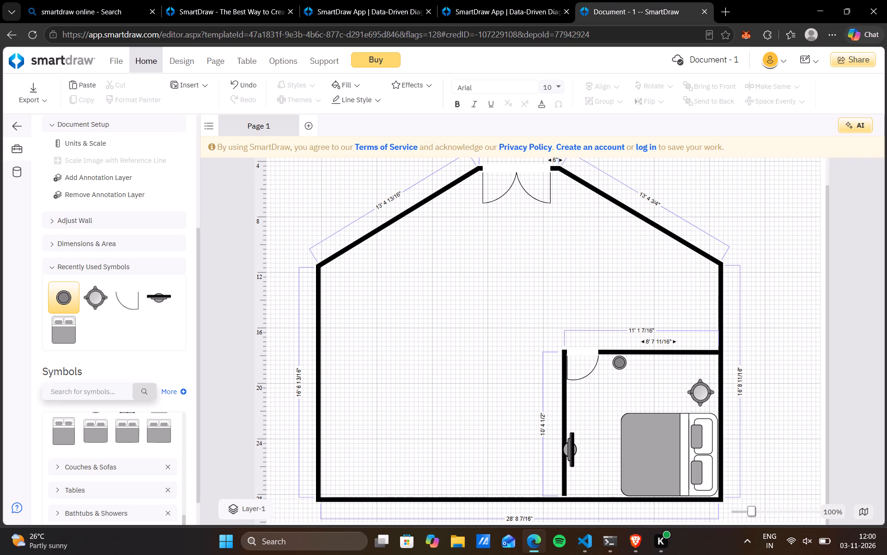
key(d)
key(BackSpace)
scroll(132, 391, down, 1)
click(110, 481)
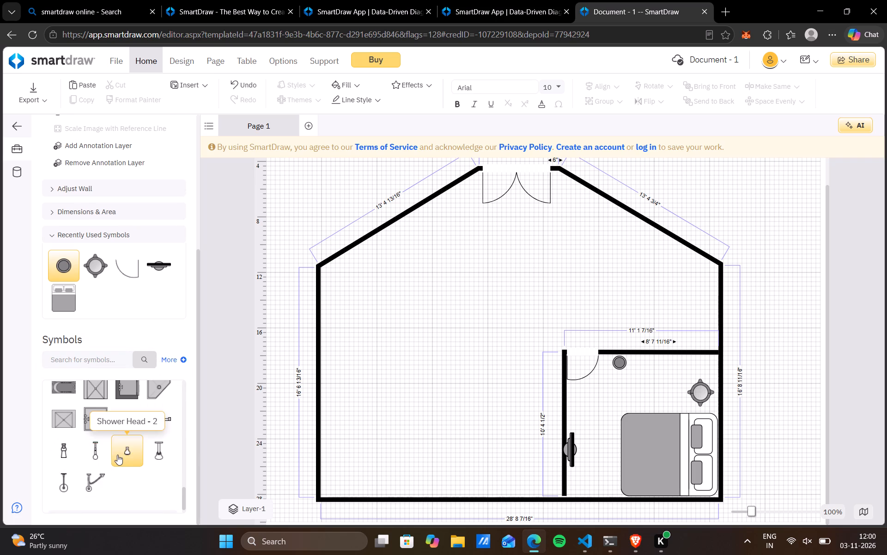
scroll(118, 455, up, 1)
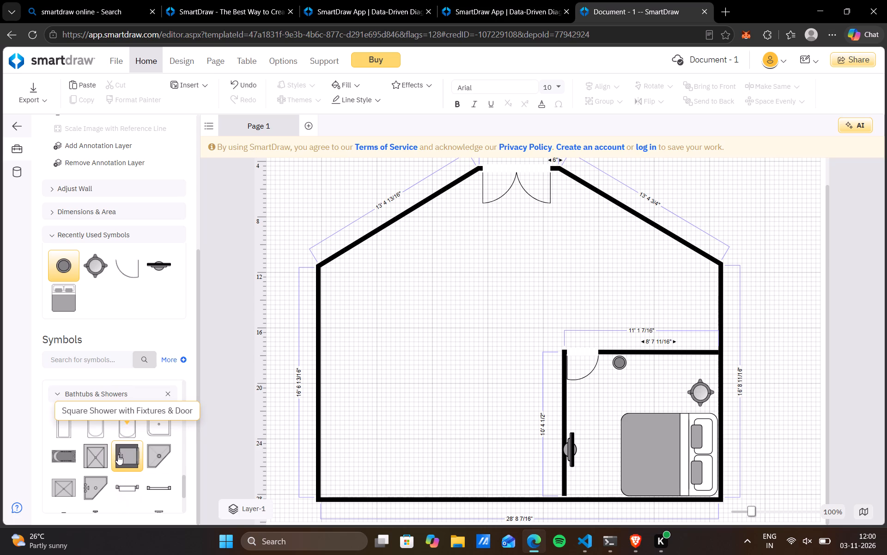
Place a Bathtub symbol along the house's left wall, at a left position of about 3' 8" and top of about 19'.
click(78, 419)
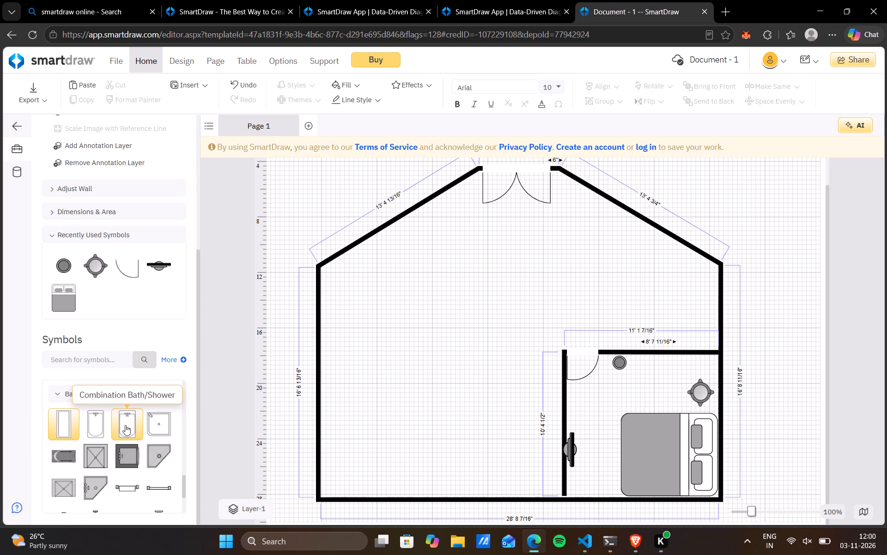
click(119, 414)
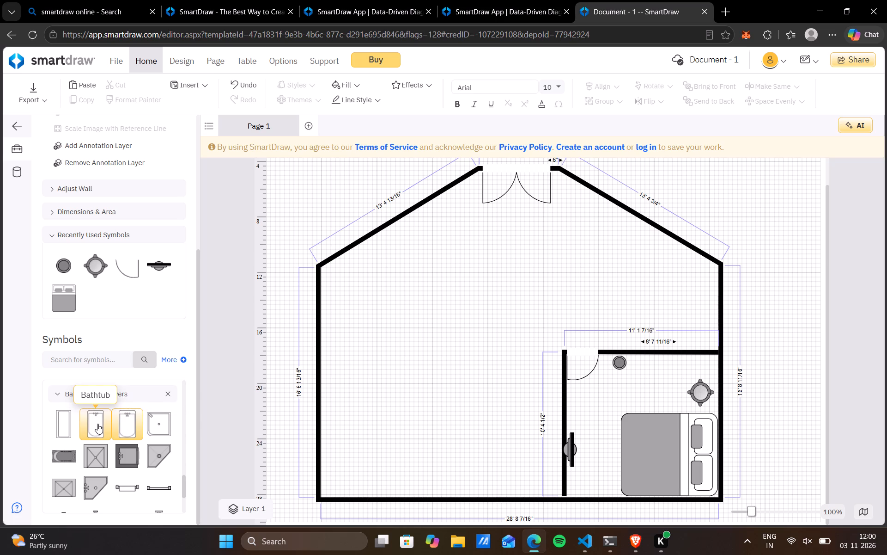
drag(99, 420, 204, 441)
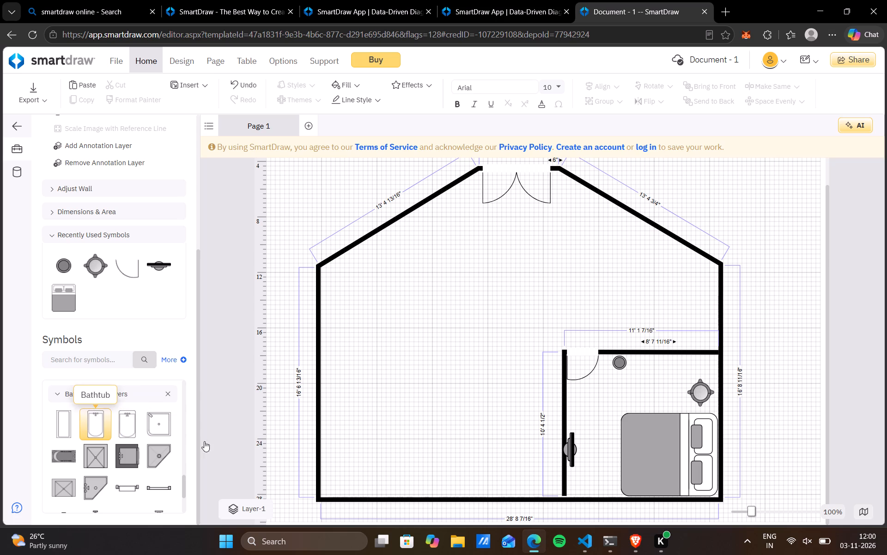
drag(204, 441, 343, 413)
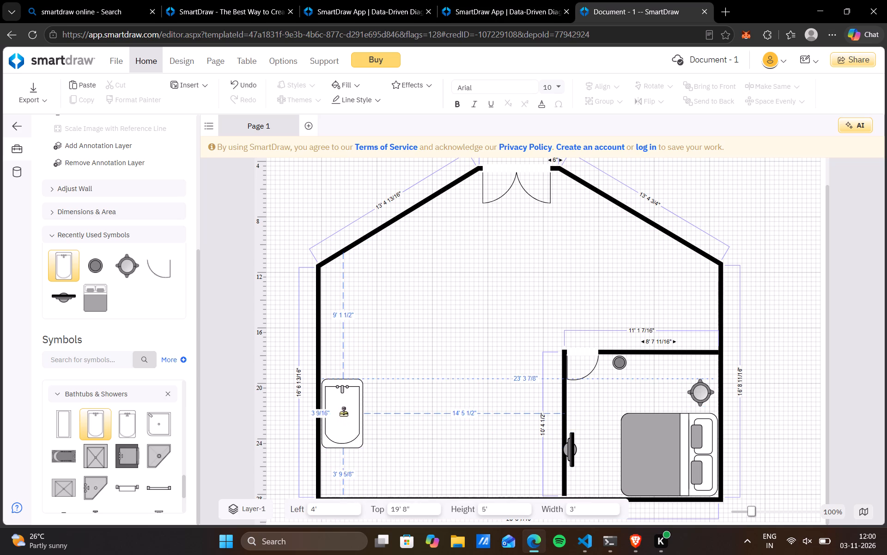
drag(343, 413, 342, 413)
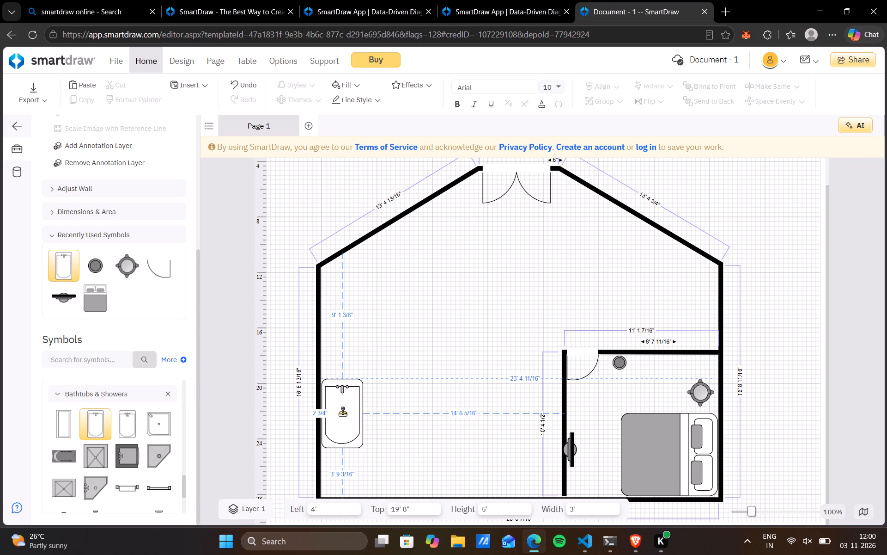
drag(342, 413, 347, 407)
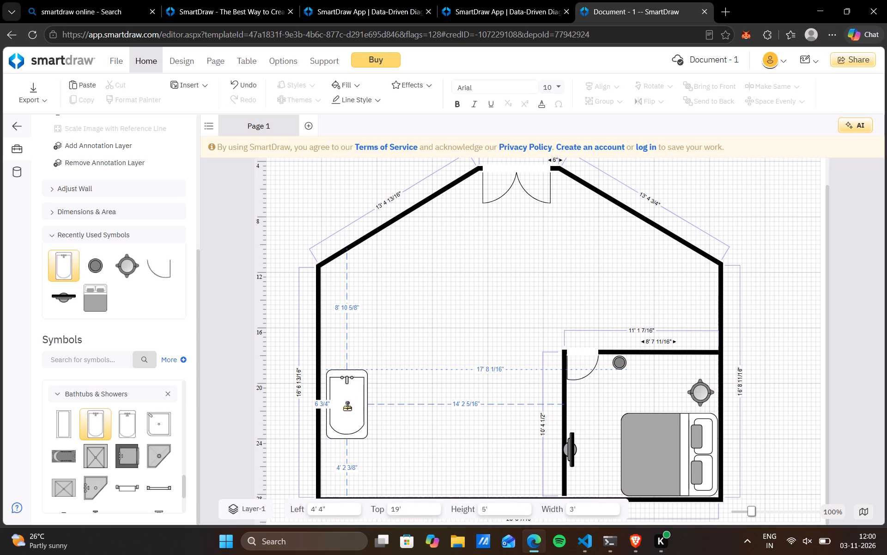
drag(347, 407, 347, 407)
drag(347, 407, 345, 451)
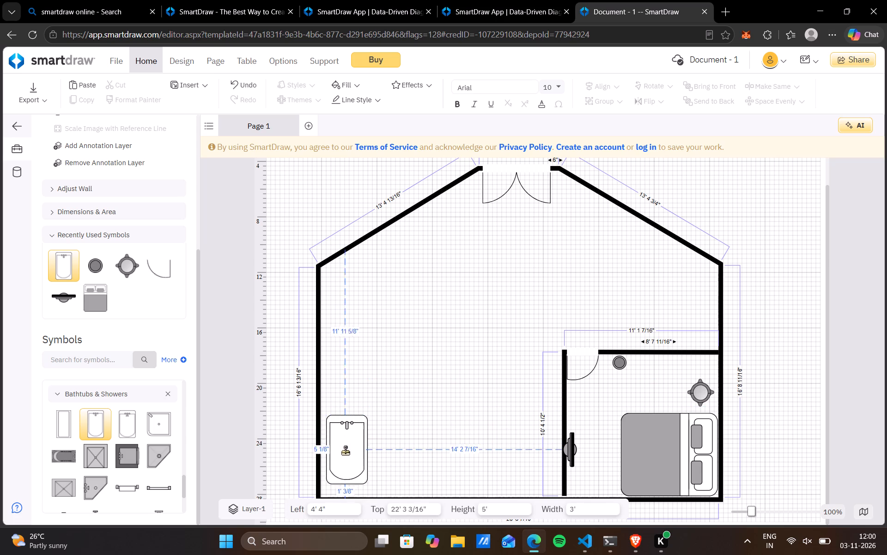
drag(345, 451, 340, 401)
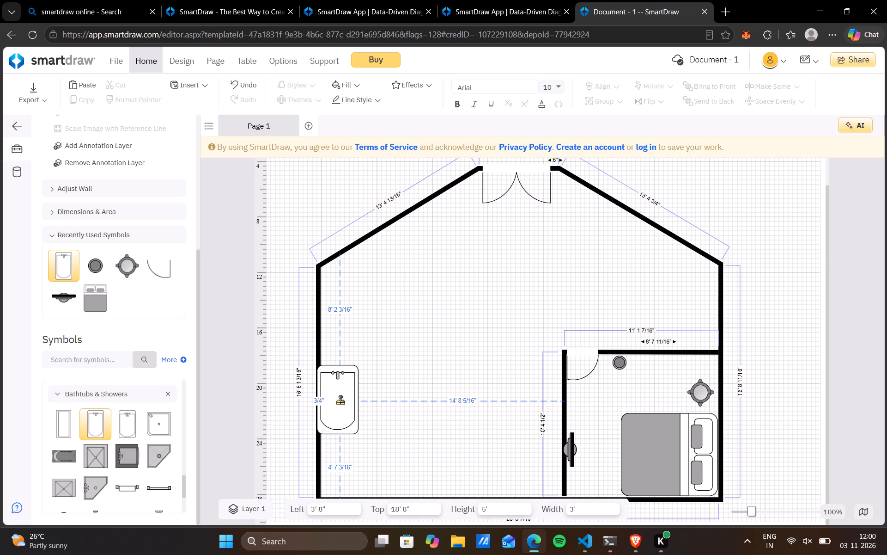
drag(340, 401, 340, 408)
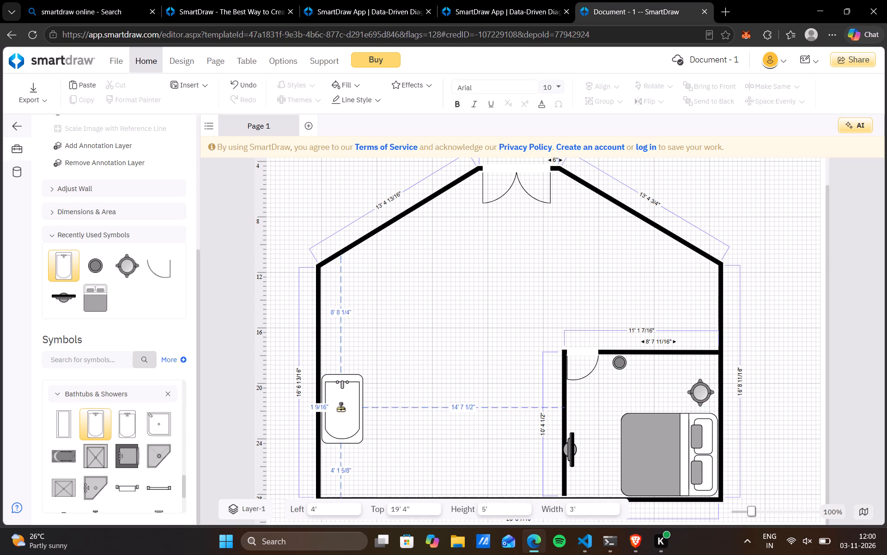
drag(340, 408, 342, 411)
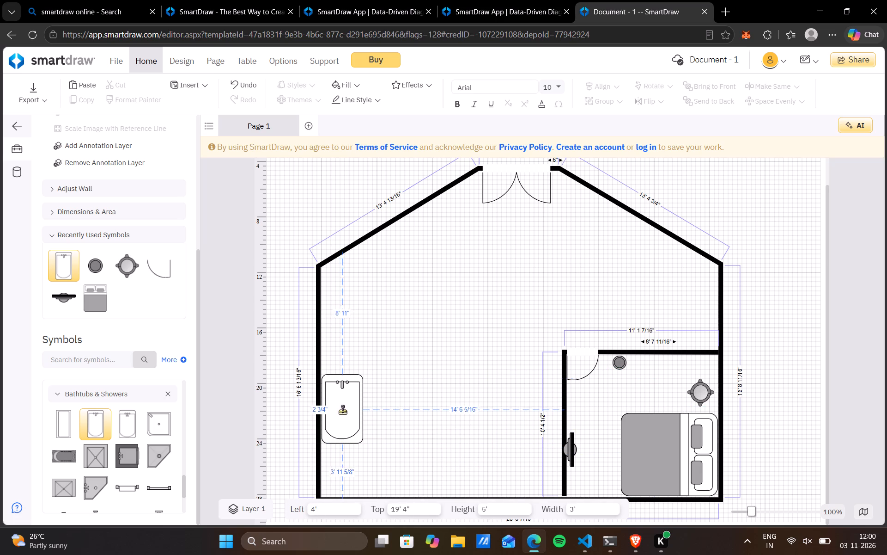
drag(342, 411, 341, 409)
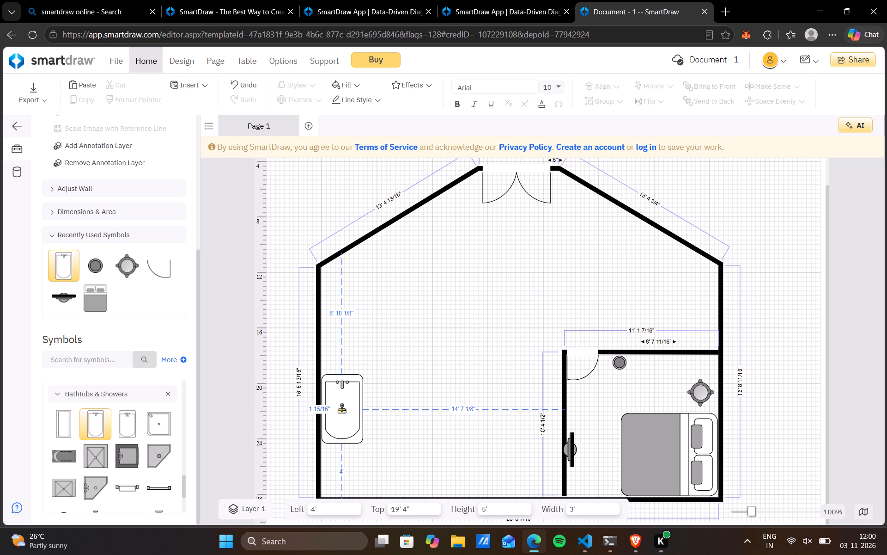
drag(341, 409, 339, 406)
Nudge the bathtub right, just clear of the left wall, and down to left about 3' 11 13/16" and top about 19' 10 9/16".
key(Right)
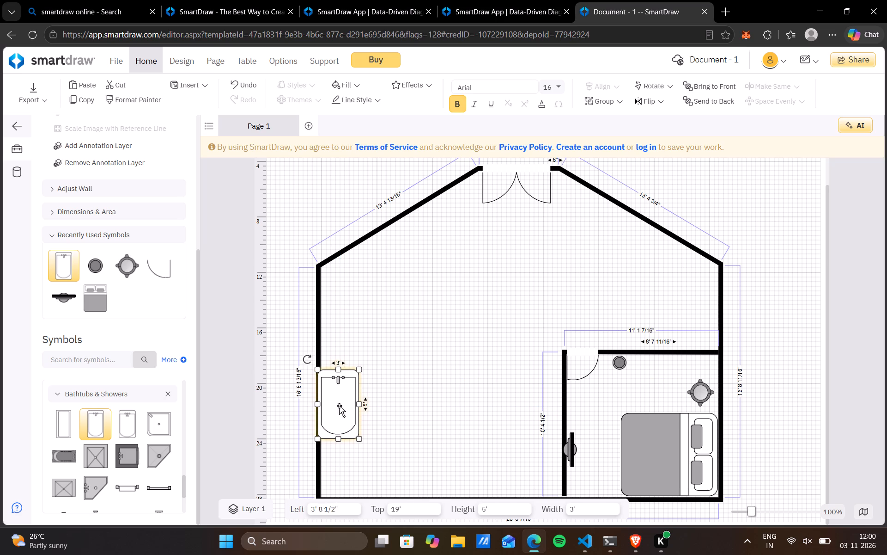
key(Right)
key(Right)
key(Right)
key(Right)
key(Right)
key(Right)
key(Down)
key(Down)
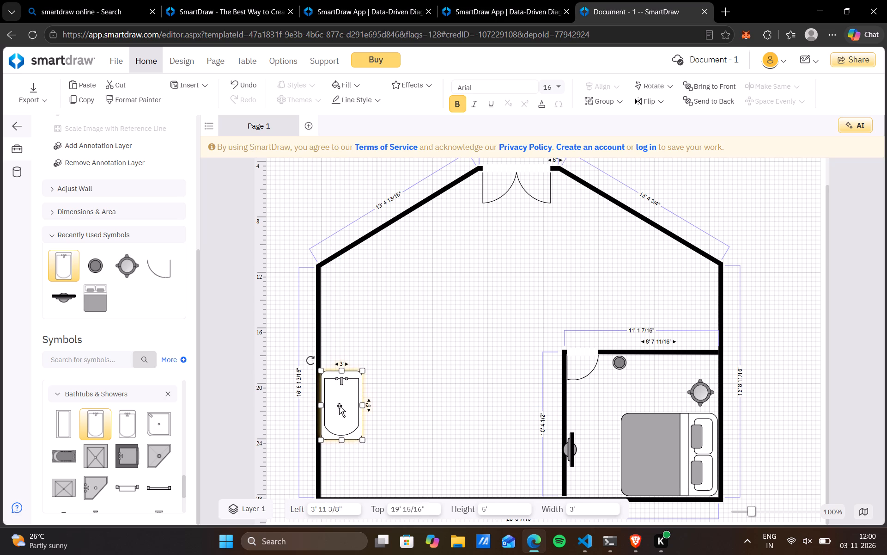
key(Down)
key(Down)
key(Down)
key(Down)
key(Down)
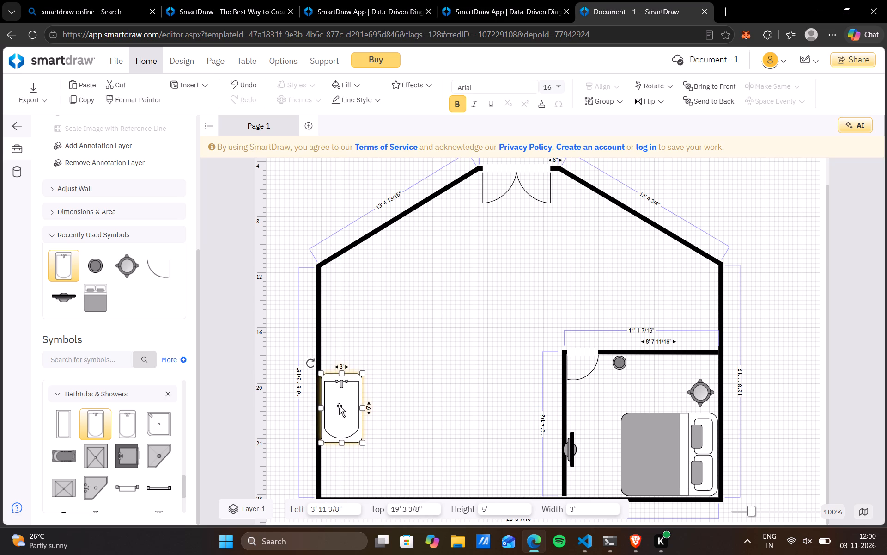
key(Down)
key(Down)
key(Down)
key(Down)
key(Down)
key(Down)
key(Down)
key(Down)
key(Down)
key(Down)
key(Down)
key(Down)
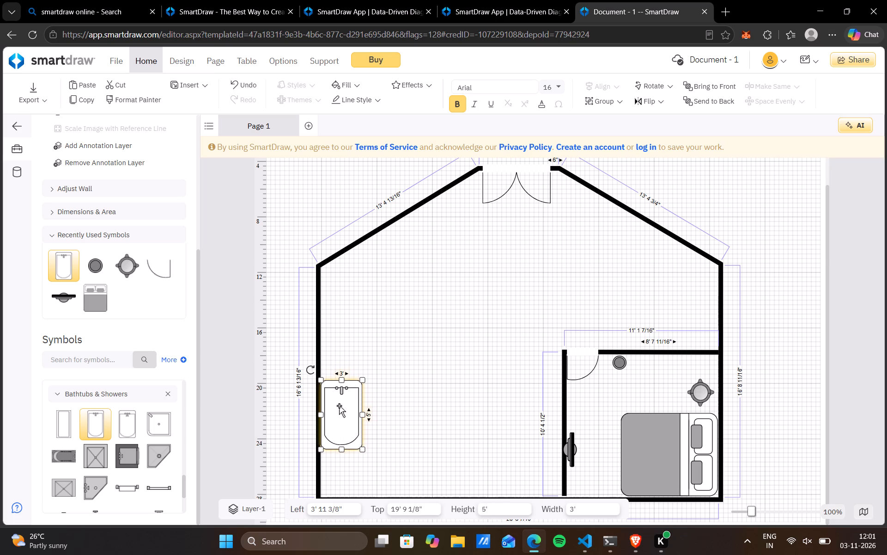
key(Down)
key(Right)
key(Down)
key(Down)
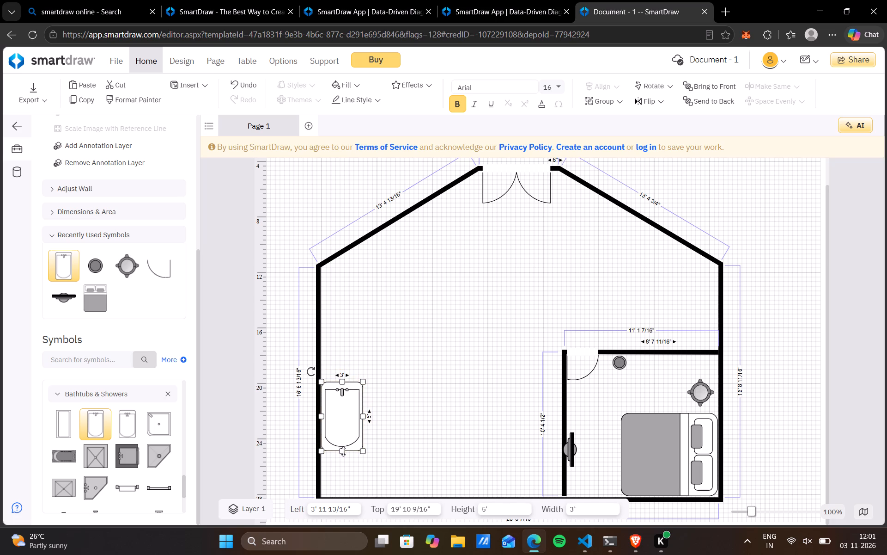
drag(343, 451, 343, 444)
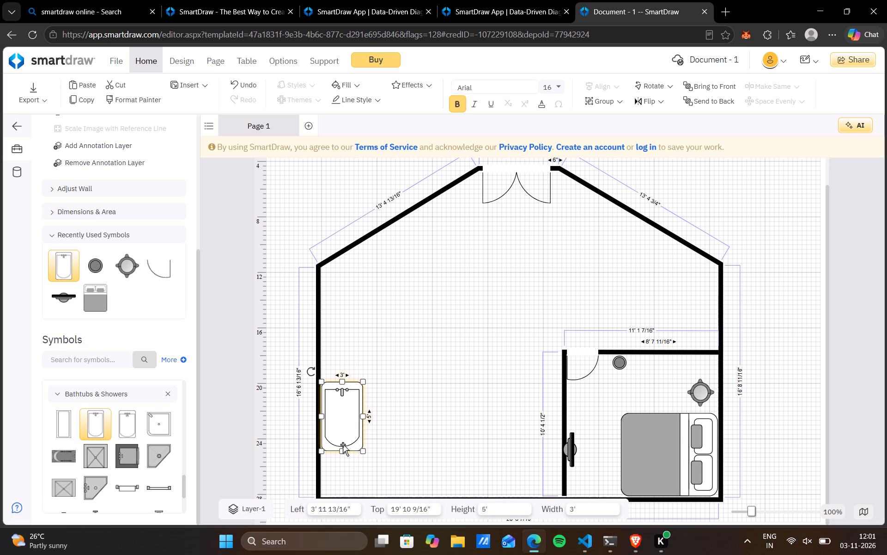
Shrink the bathtub to about 2' 4 3/16" wide by 4' 5 7/16" high, at left 4' and top 20'.
drag(343, 444, 343, 445)
drag(363, 453, 355, 444)
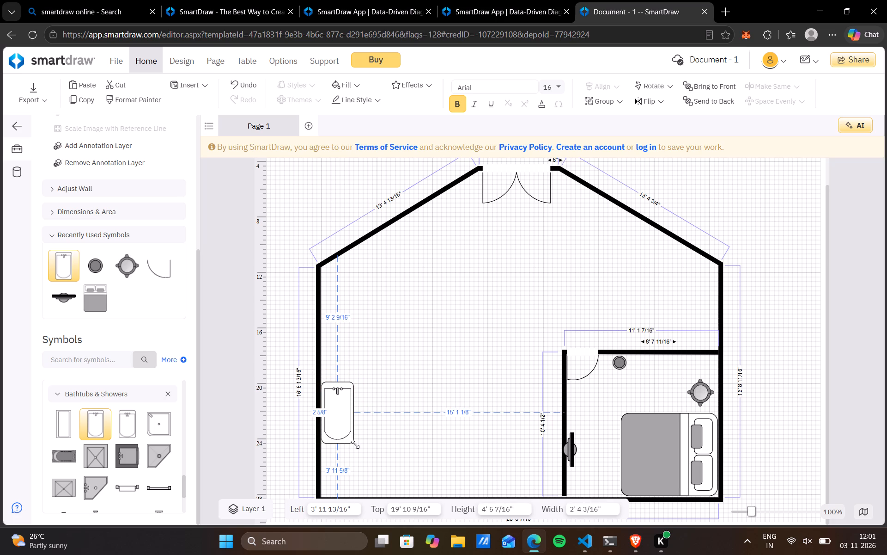
drag(355, 444, 353, 442)
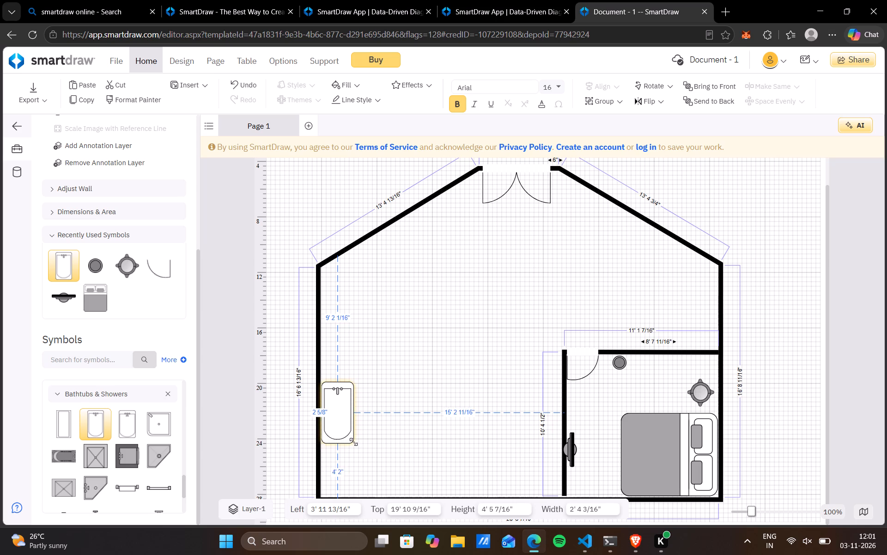
drag(353, 442, 352, 441)
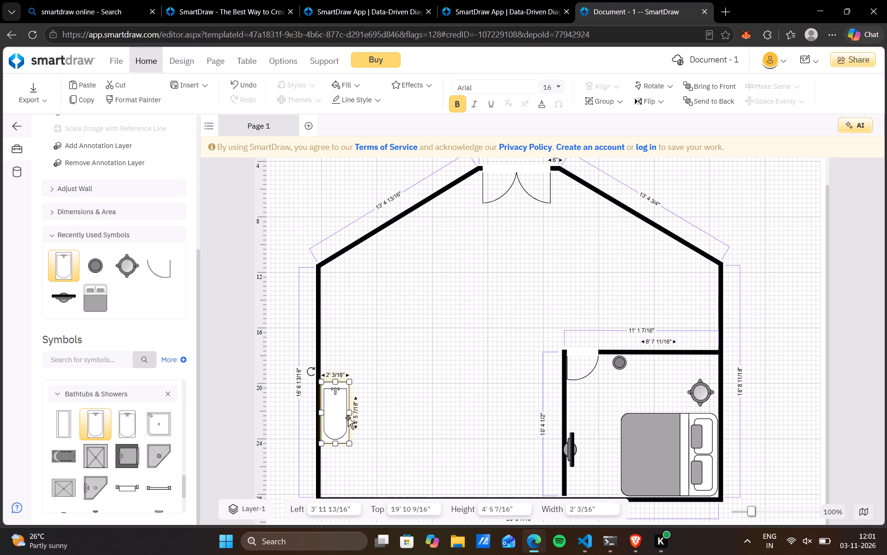
click(348, 413)
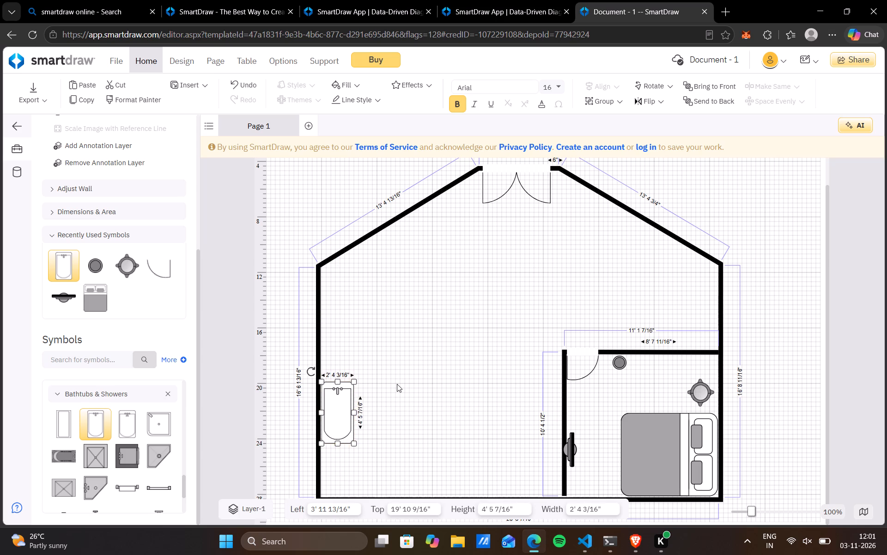
click(397, 384)
click(347, 409)
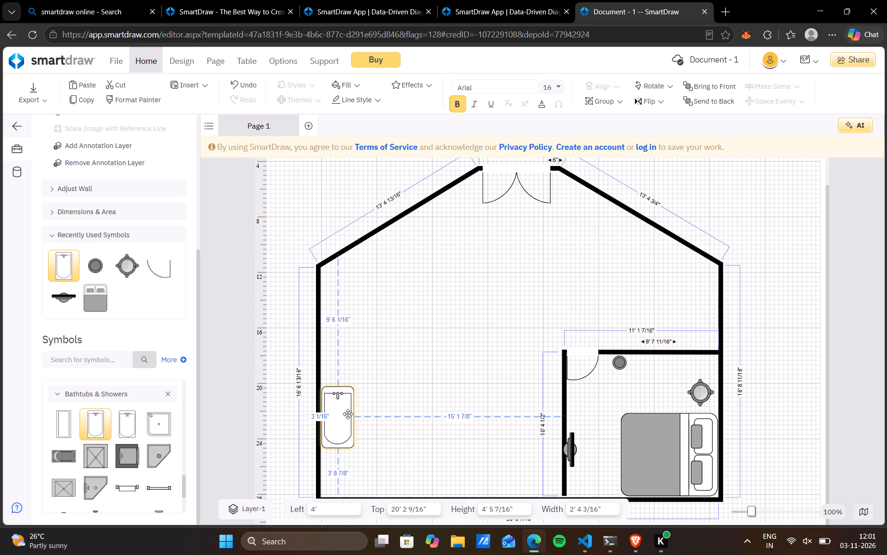
click(274, 357)
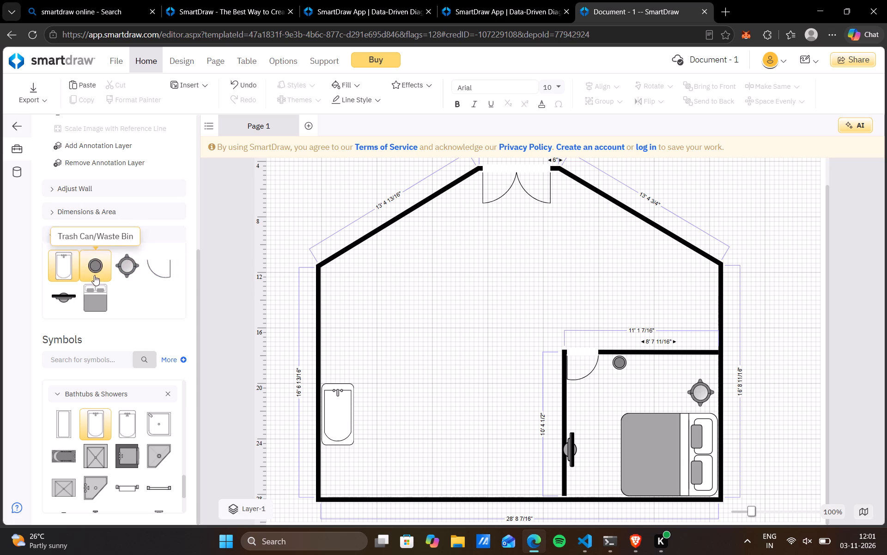
Enclose the bathtub with an upper wall about 5' 10 13/16" long and a side wall about 8' 8 1/2" long reaching the house's bottom wall.
scroll(107, 172, up, 2)
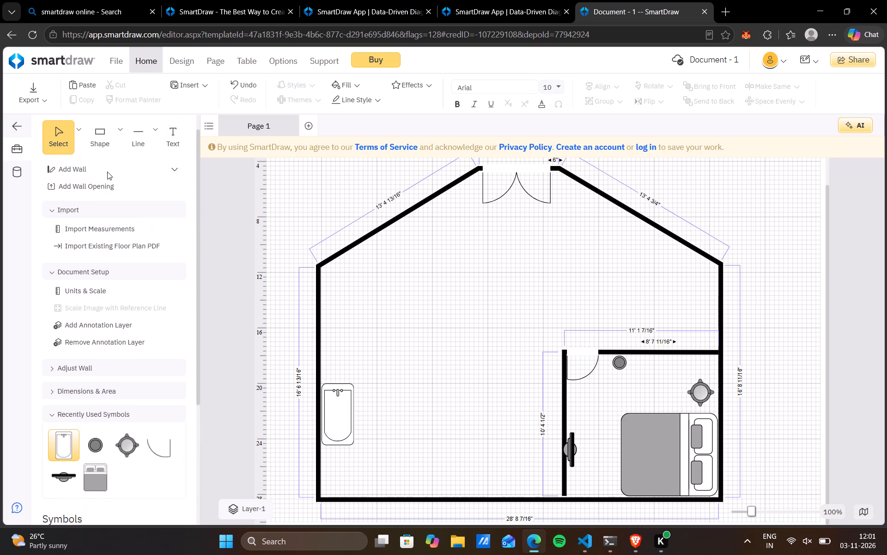
click(81, 168)
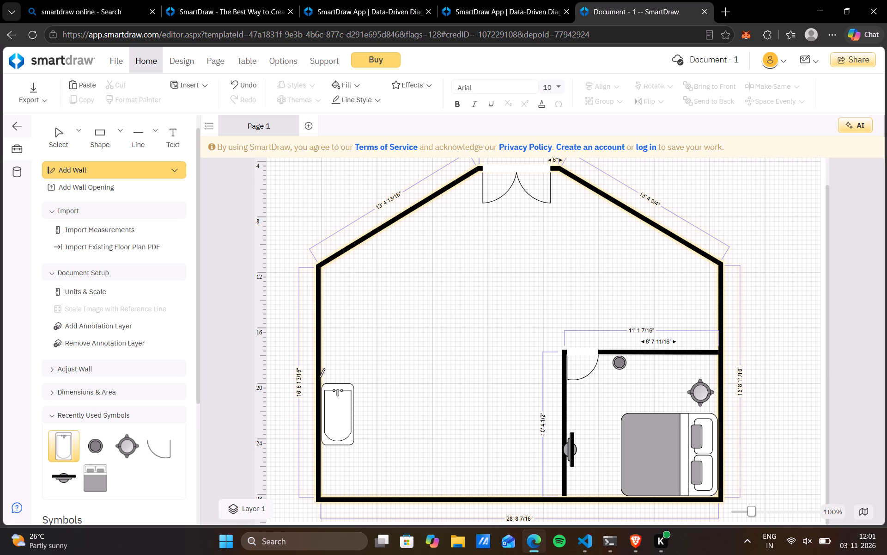
drag(319, 377, 402, 377)
drag(399, 377, 401, 470)
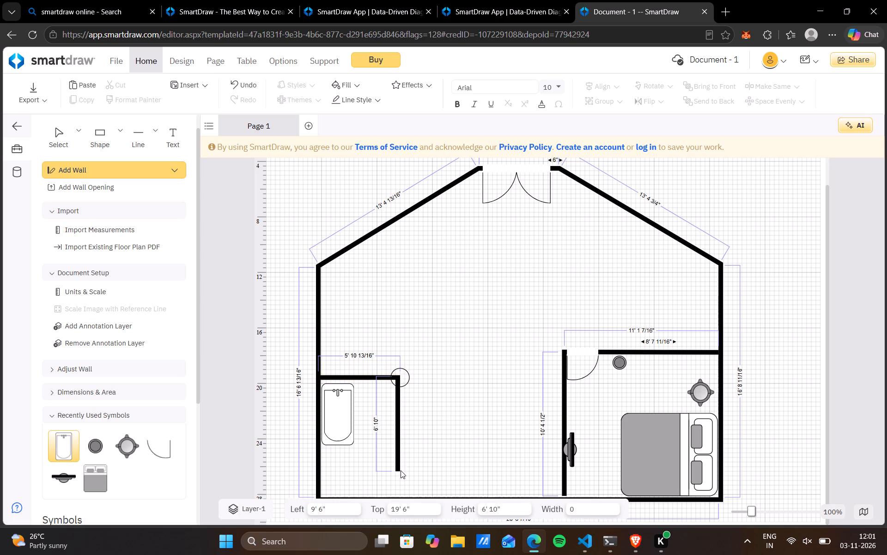
drag(401, 470, 400, 491)
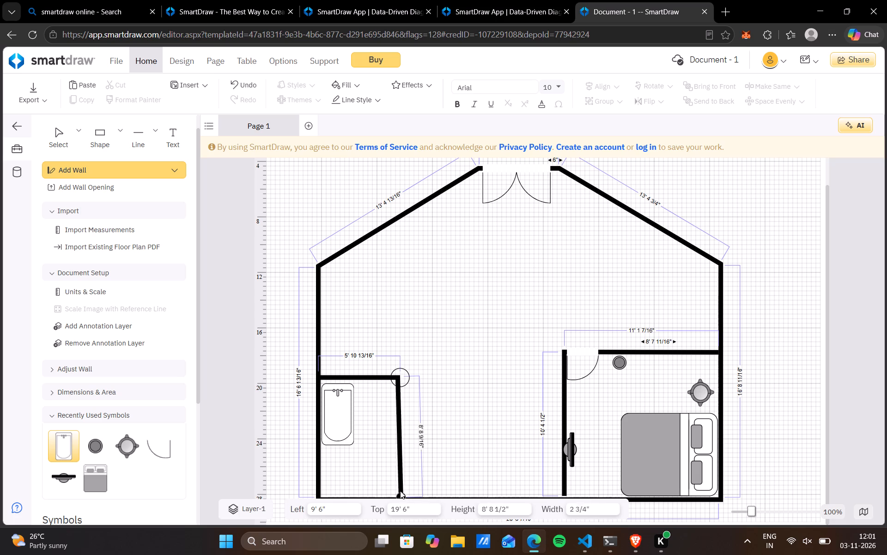
drag(400, 491, 398, 490)
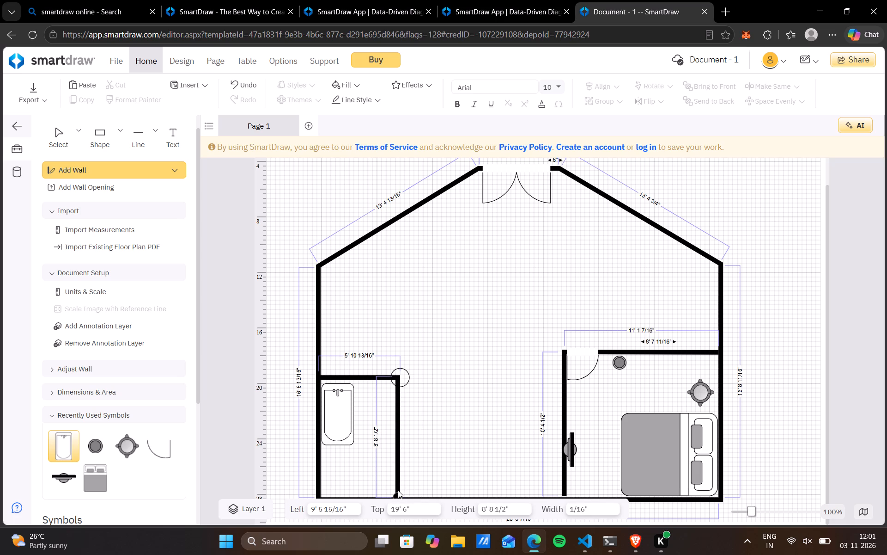
drag(398, 490, 397, 490)
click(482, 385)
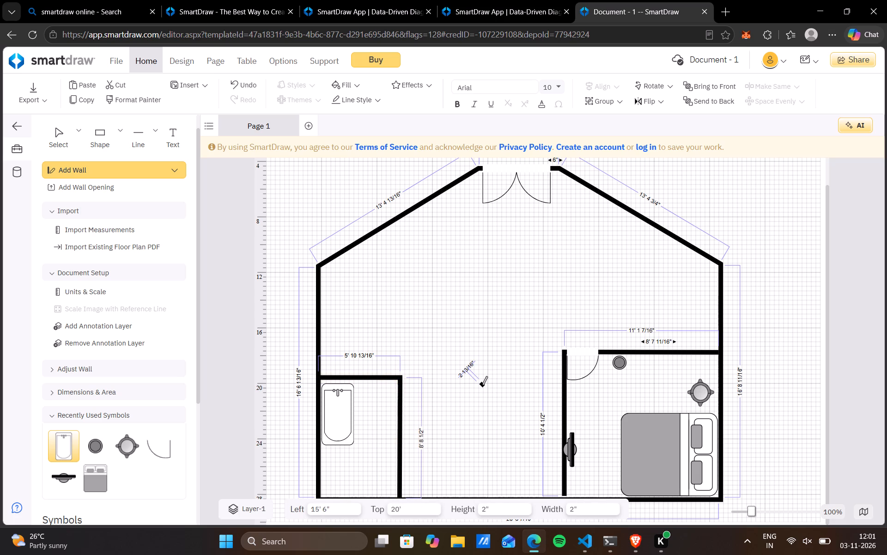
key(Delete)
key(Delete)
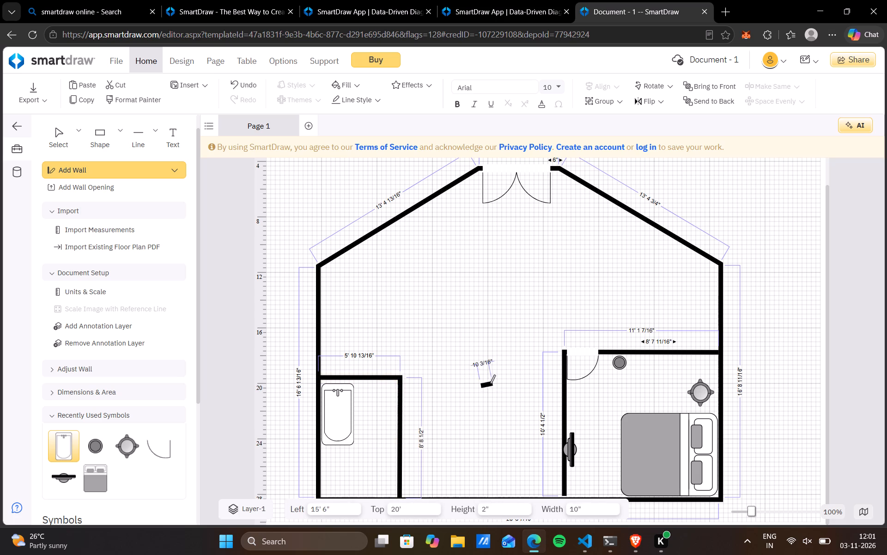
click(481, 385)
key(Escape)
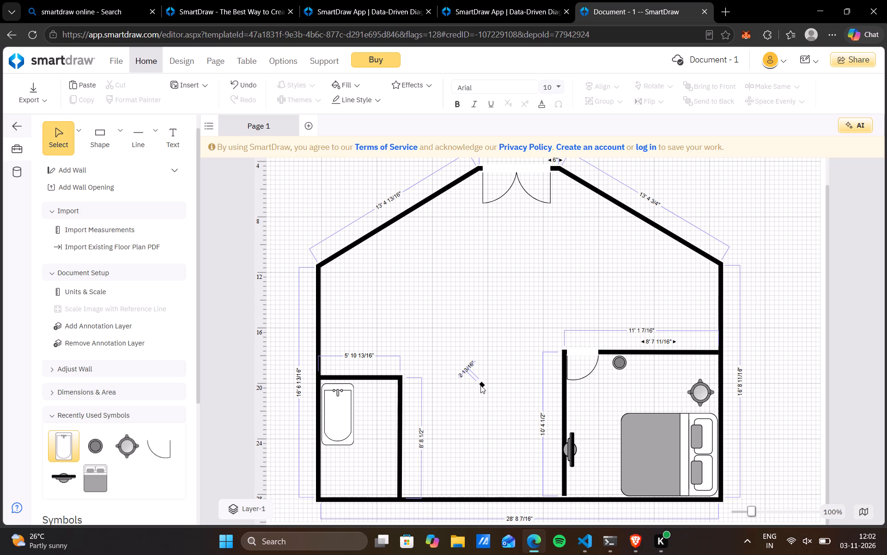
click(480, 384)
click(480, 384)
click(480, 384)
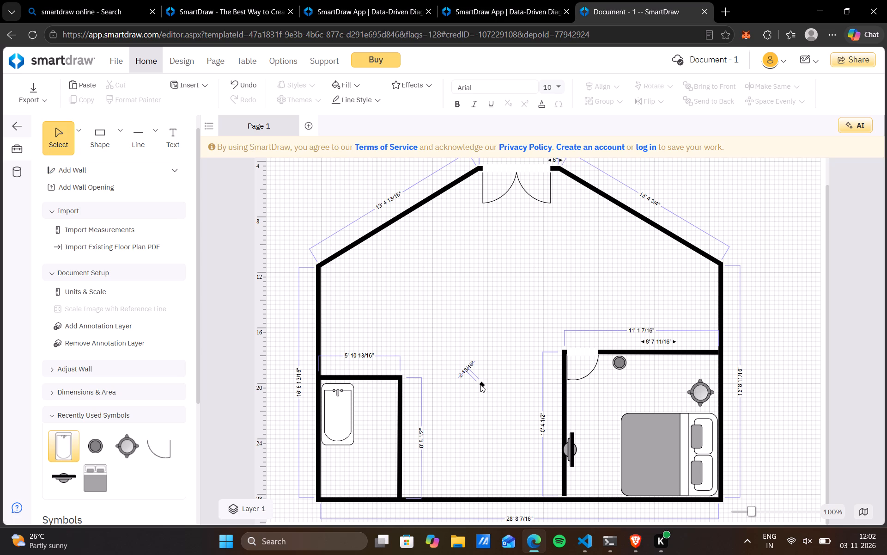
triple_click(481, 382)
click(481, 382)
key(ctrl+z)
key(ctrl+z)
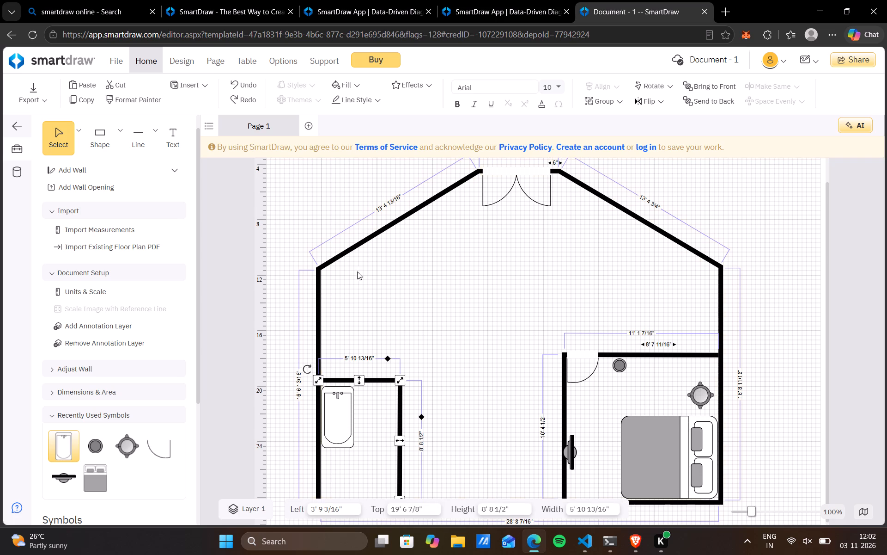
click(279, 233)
Place a Towel Rack symbol beside the bathtub under the bathroom's upper wall, at about left 6' 4" and top 20'.
scroll(455, 296, down, 1)
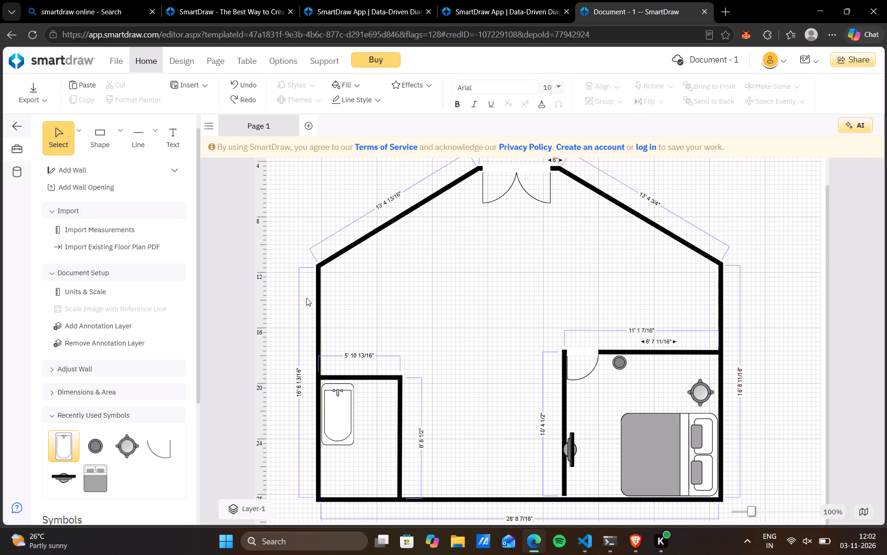
scroll(176, 377, down, 1)
scroll(139, 386, down, 3)
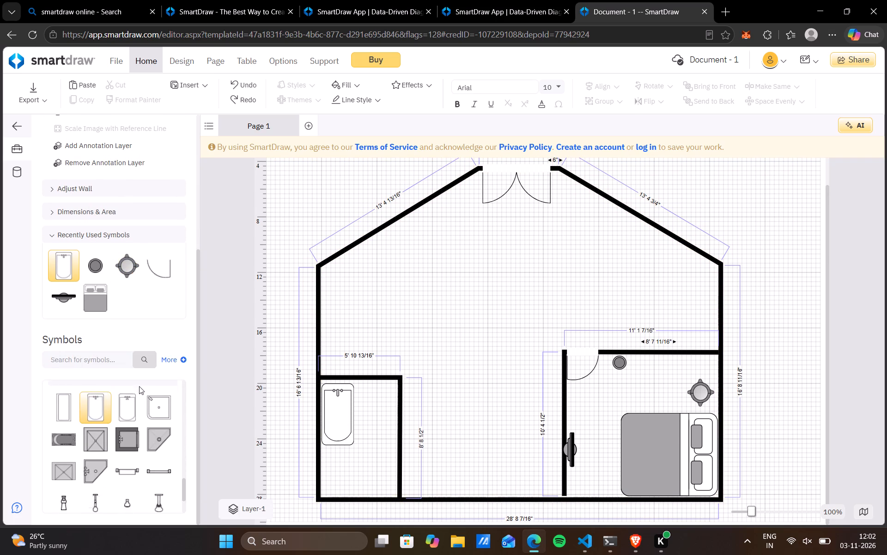
scroll(139, 386, down, 1)
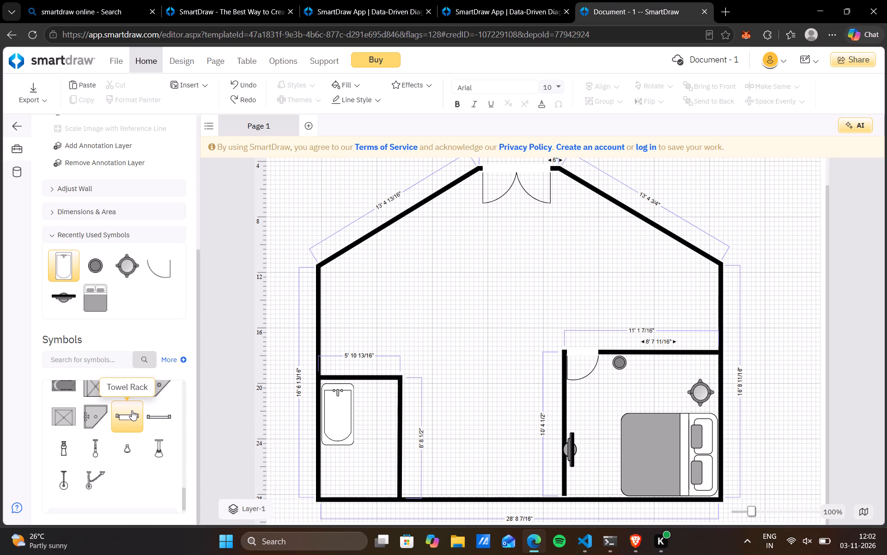
drag(132, 410, 345, 398)
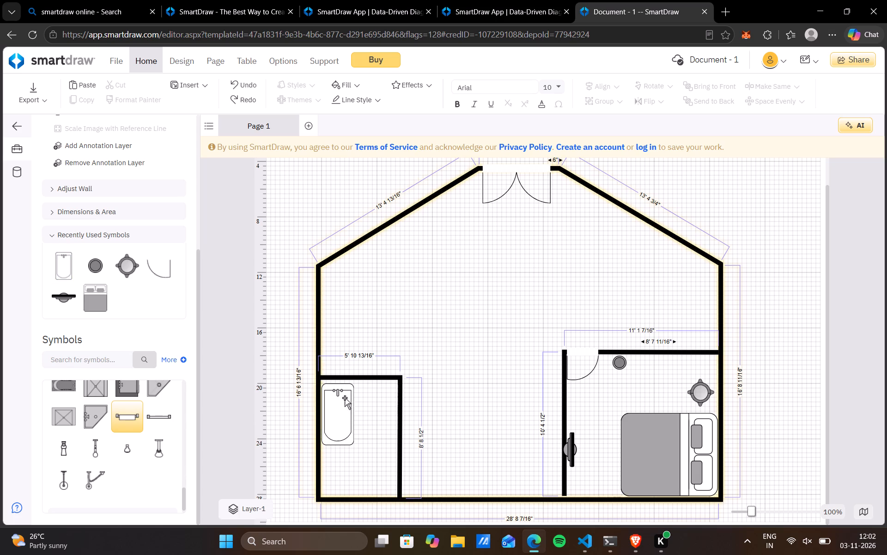
drag(345, 398, 369, 385)
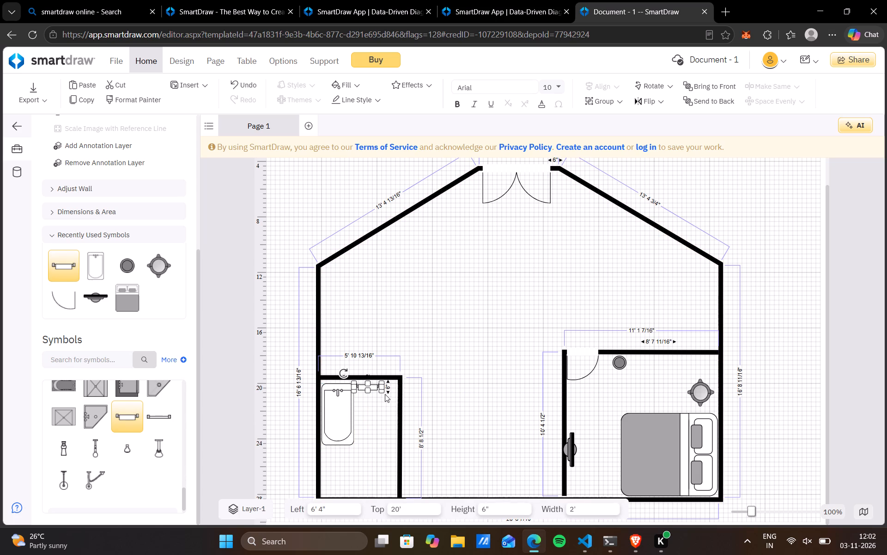
Resize the towel rack to 1' 8" wide and 4" high.
click(383, 392)
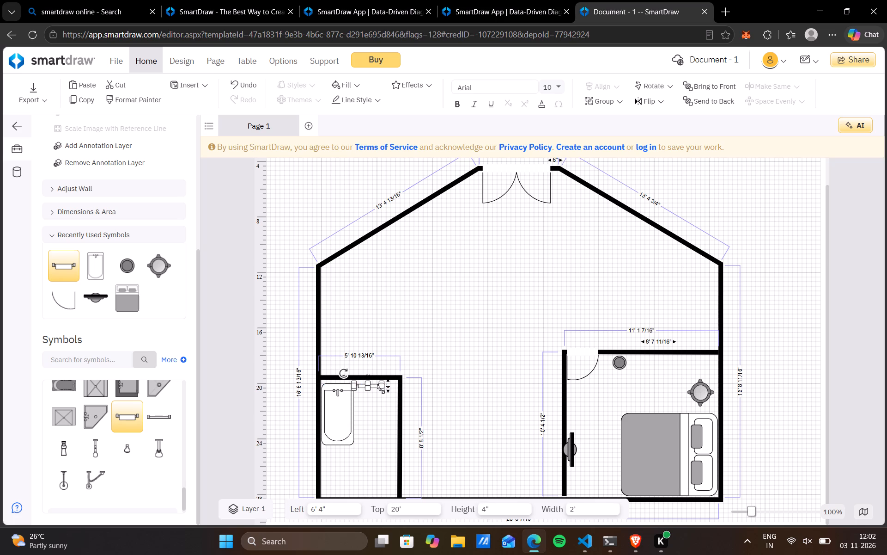
click(382, 385)
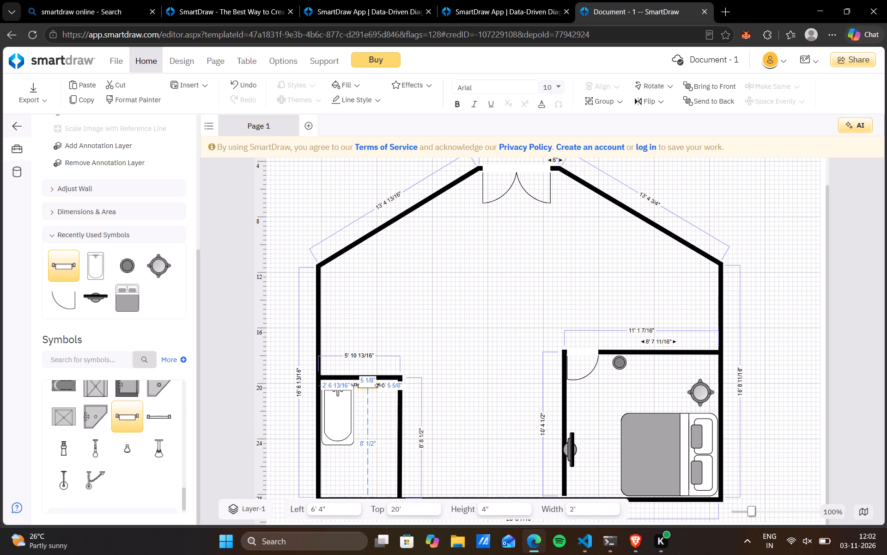
click(428, 392)
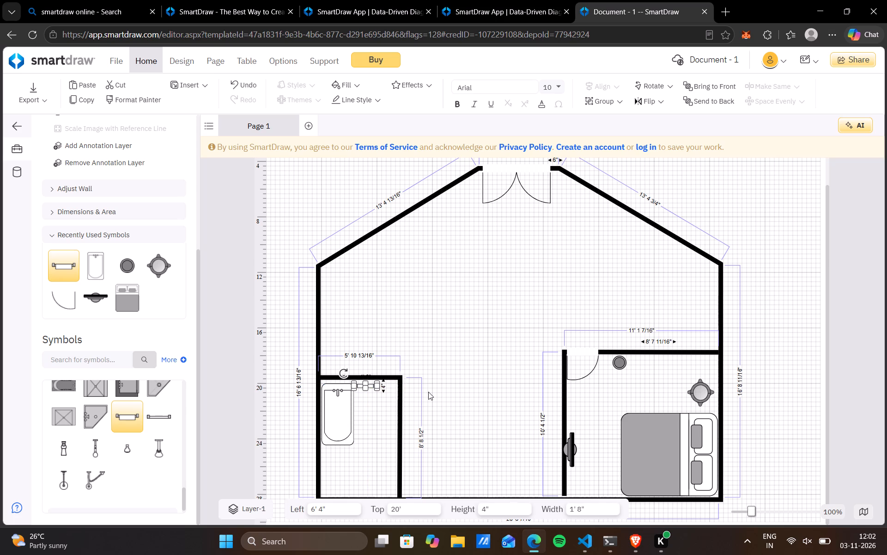
Nudge the towel rack up toward the bathroom's upper wall, to a top position of about 19' 9 5/8".
click(371, 387)
key(Up)
key(Up)
key(Up)
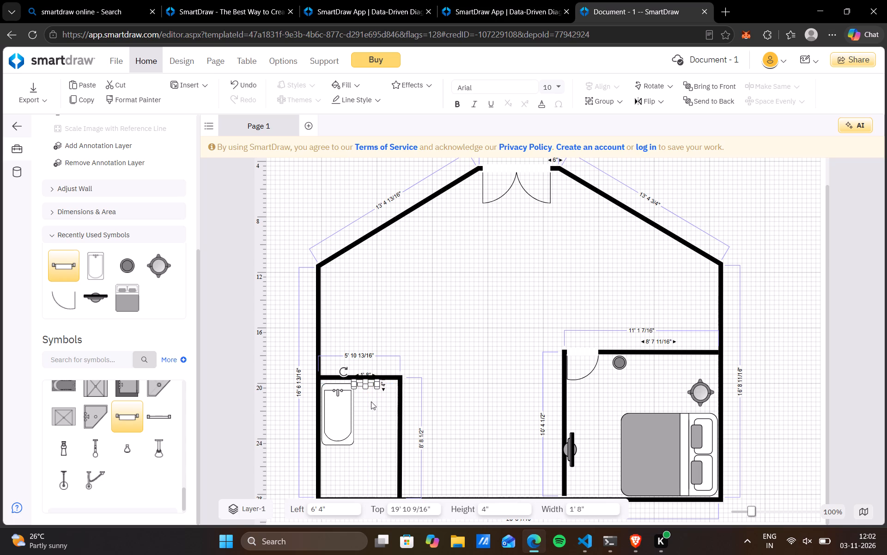
key(Up)
key(Up)
click(463, 386)
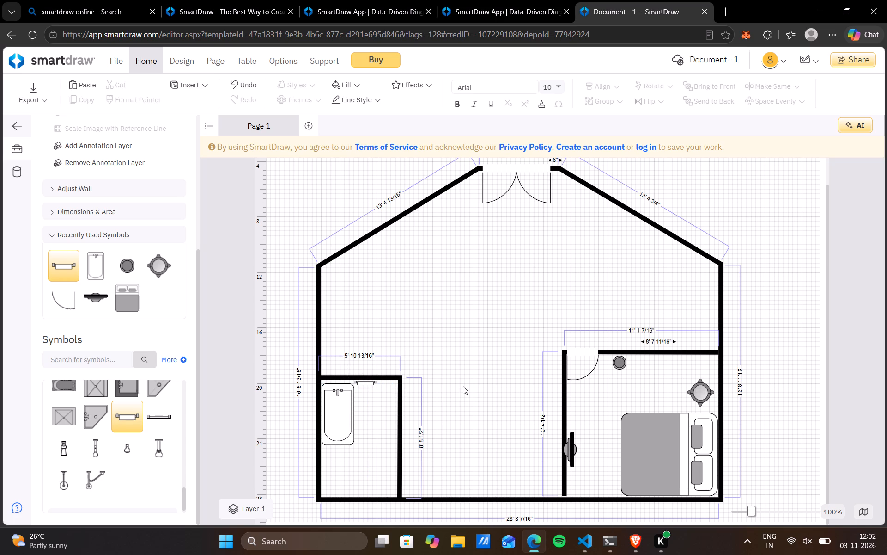
Nudge the bathtub up and slightly left into the bathroom corner, to left about 3' 11 1/2" and top about 19' 9 1/8".
click(326, 414)
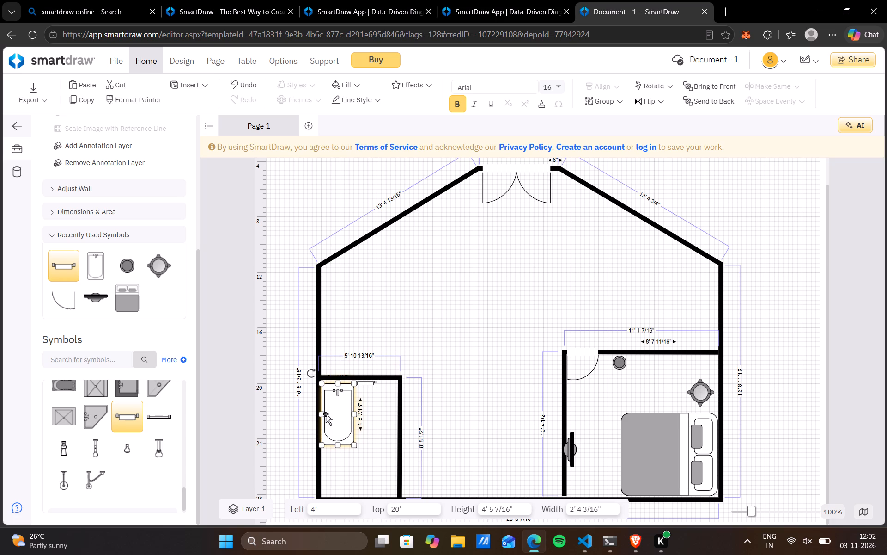
key(Up)
key(Up)
key(Up)
key(Up)
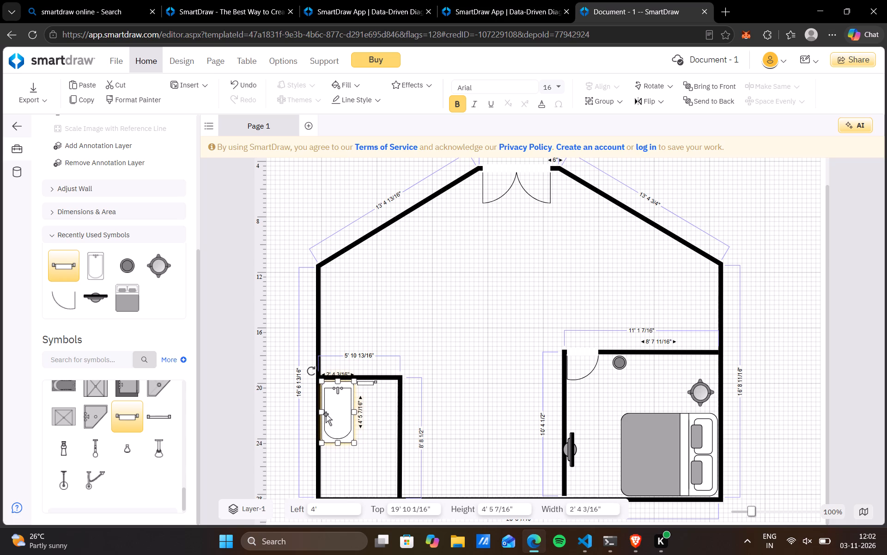
key(Up)
key(Up)
key(Left)
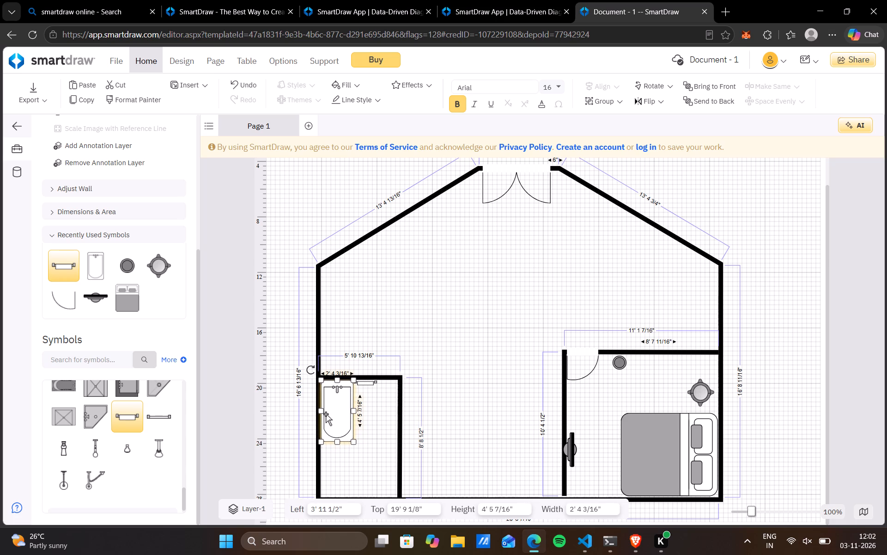
Nudge the towel rack right and up to left about 6' 5 7/16" and top about 19' 9 1/8", clear of the bathtub.
click(367, 380)
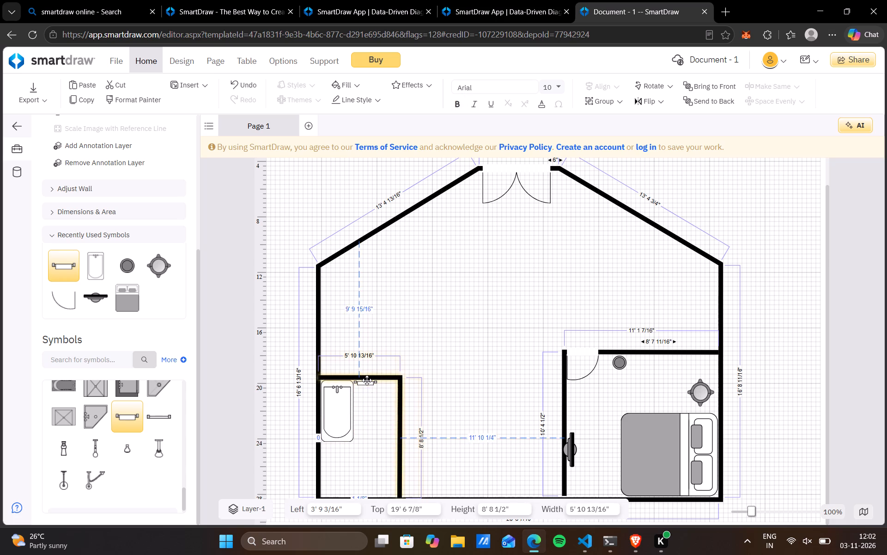
click(368, 383)
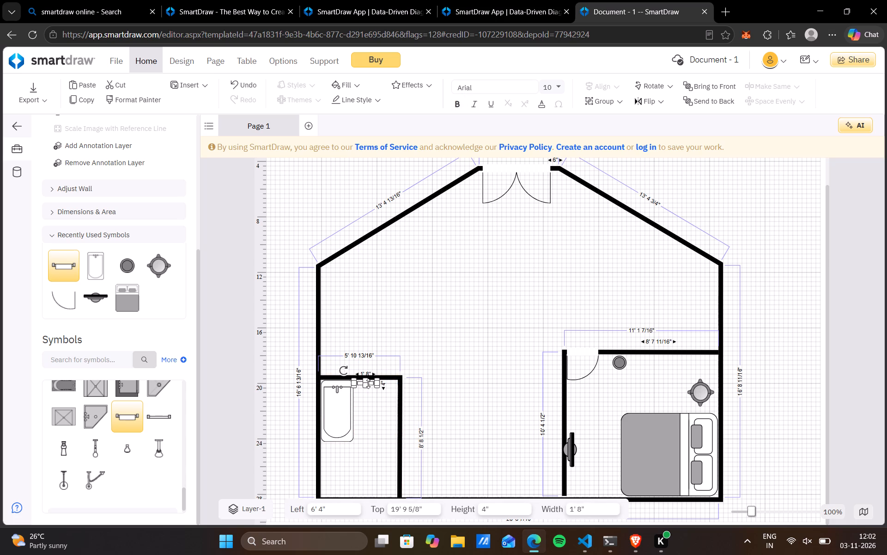
key(Right)
key(Right)
key(Right)
key(Up)
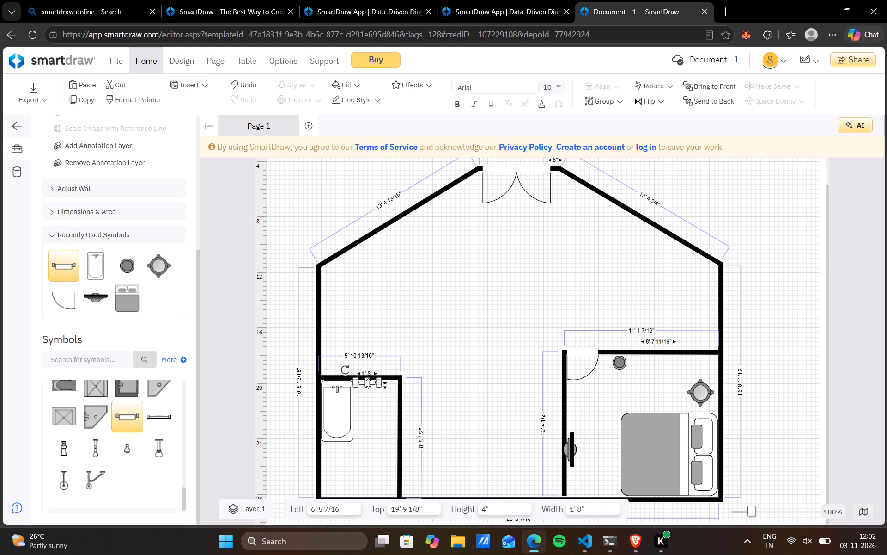
Nudge the towel rack right along the bathroom's upper wall to left about 6' 6 7/8", keeping top about 19' 9 1/8".
key(Up)
key(Right)
key(Right)
key(Down)
key(Right)
click(470, 371)
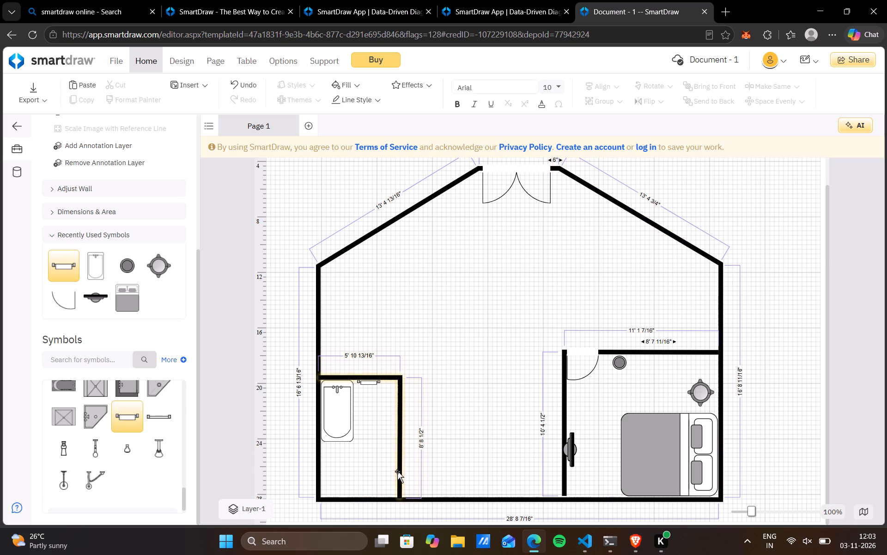
Place a 28" door in the bathroom and rotate it a quarter turn clockwise to fit the lower end of its right-hand wall.
scroll(58, 308, up, 1)
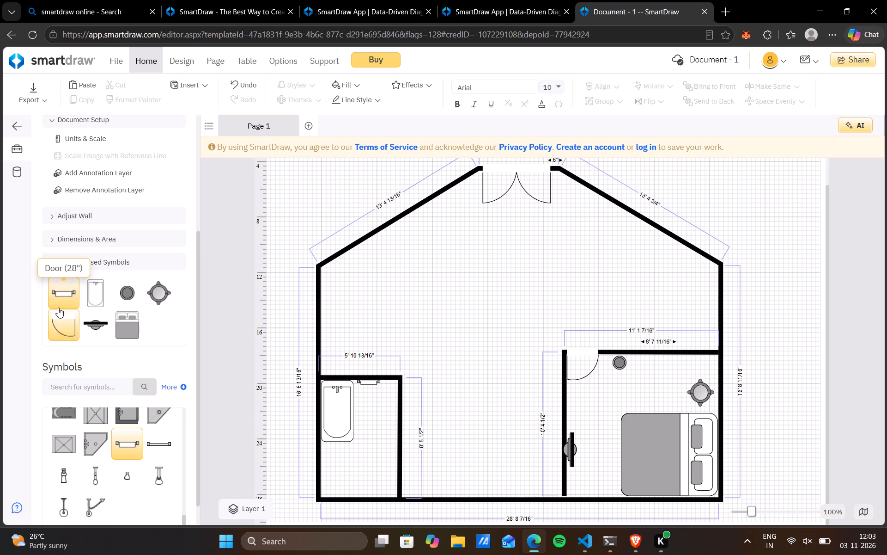
scroll(58, 308, up, 1)
drag(65, 324, 353, 451)
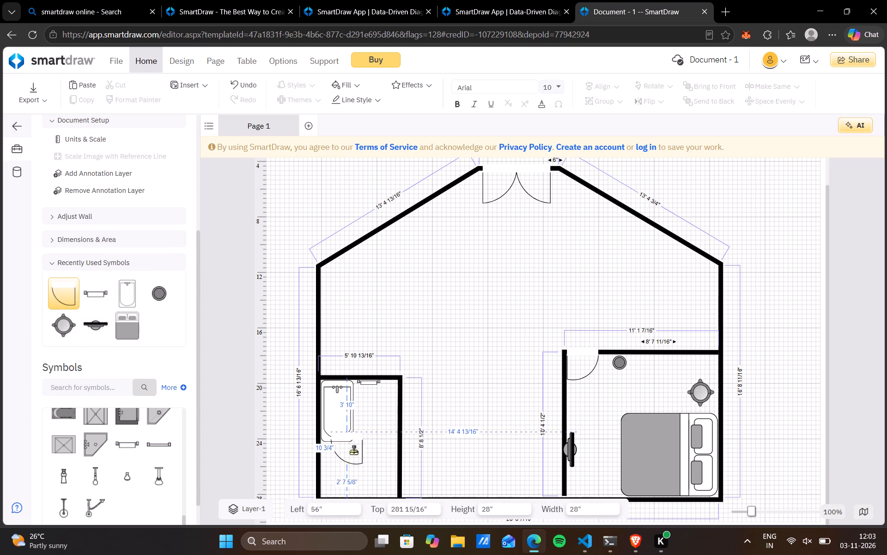
drag(353, 451, 385, 479)
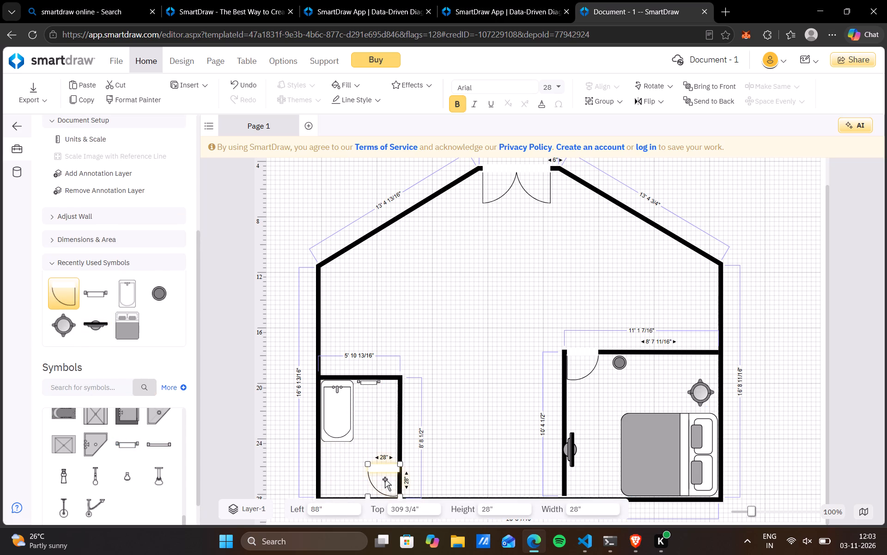
drag(360, 455, 467, 402)
click(392, 481)
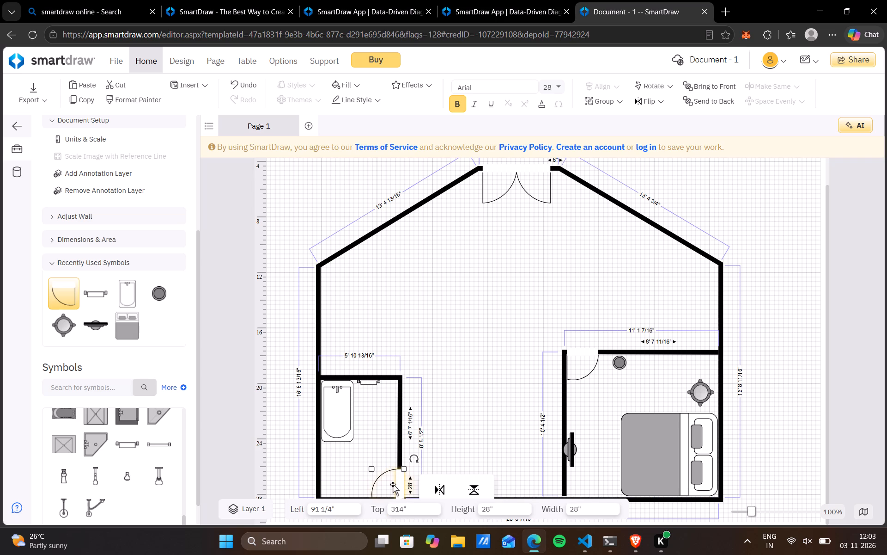
Nudge the bathroom door up along its wall to a top position of about 311 1/8", just above the house's bottom wall.
key(Up)
key(Up)
key(Up)
key(Up)
key(Up)
key(Up)
key(Up)
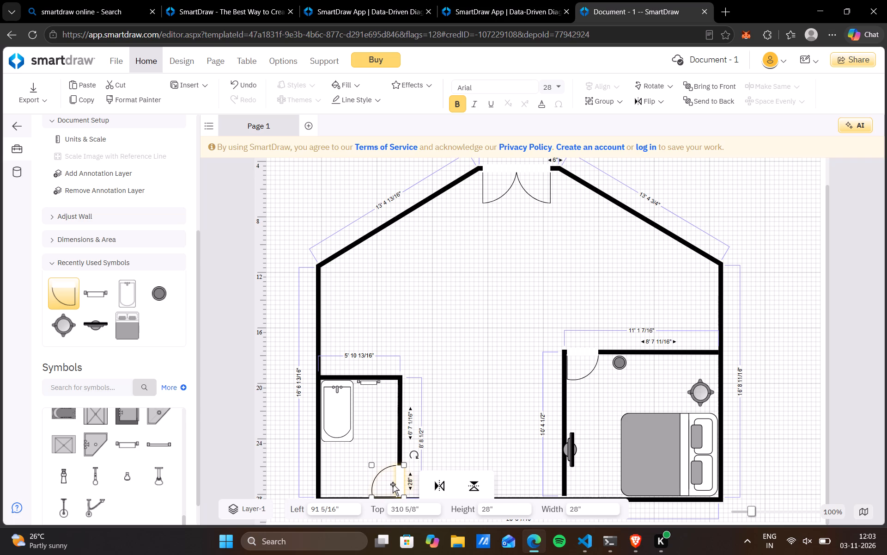
key(Up)
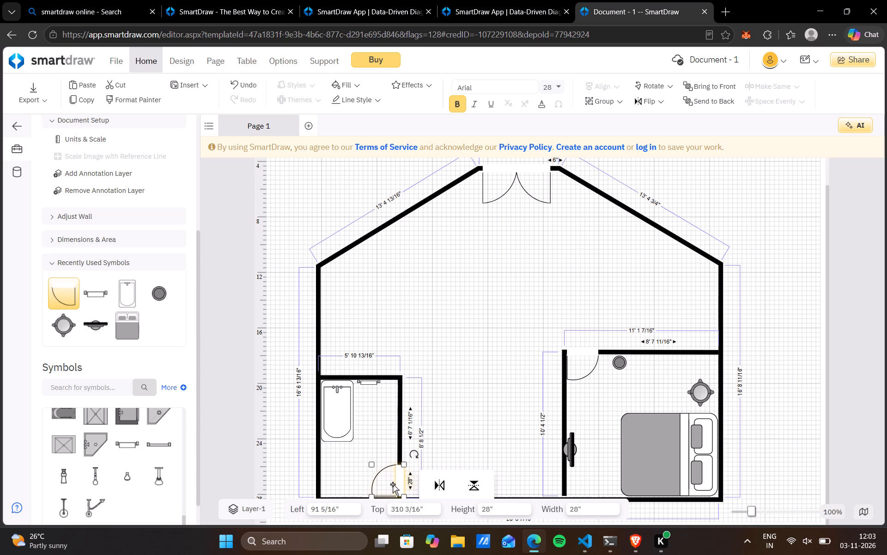
key(Down)
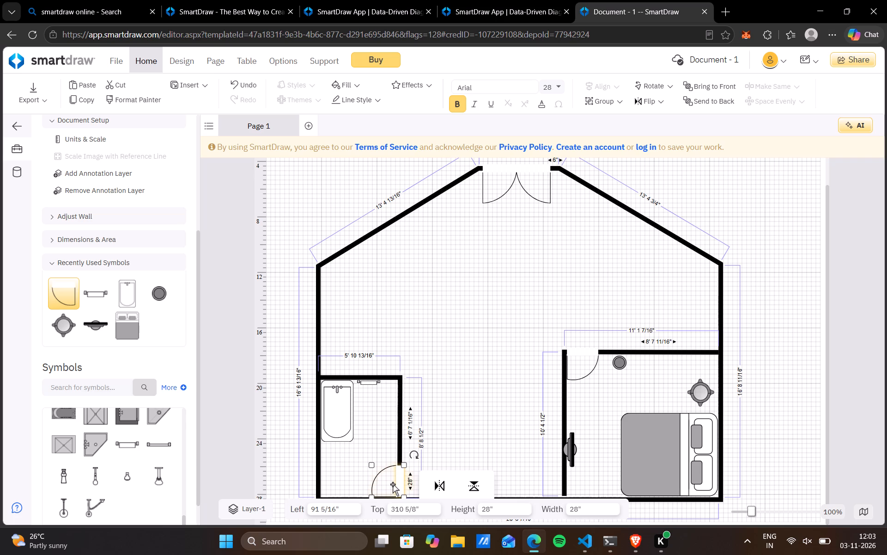
key(Left)
key(Left)
key(Right)
key(Right)
key(Down)
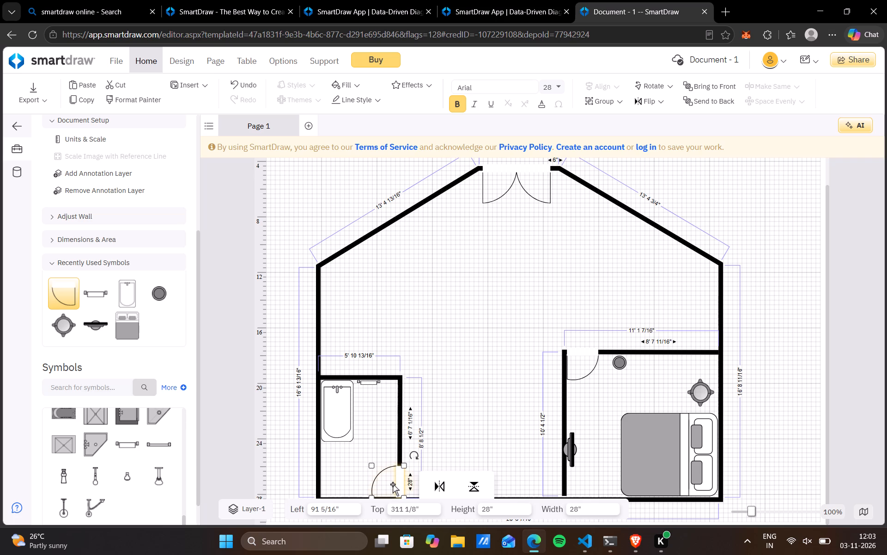
scroll(393, 484, down, 1)
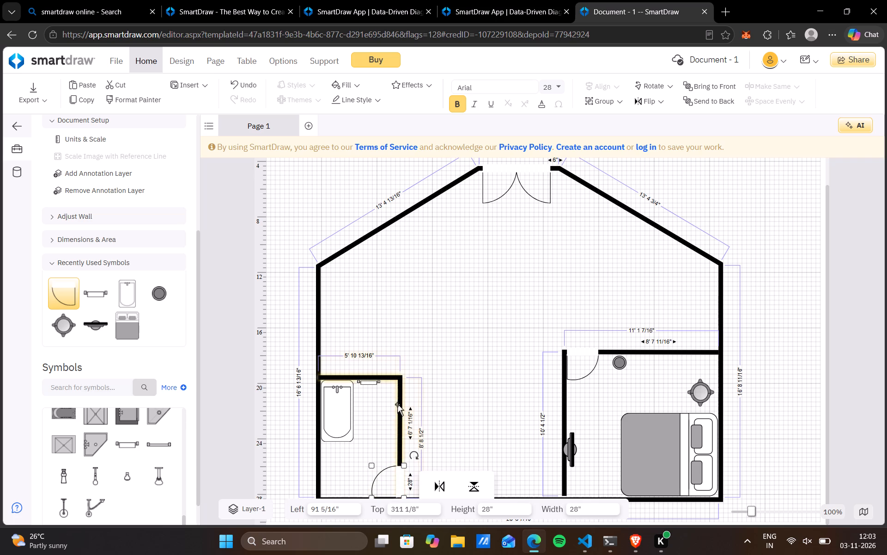
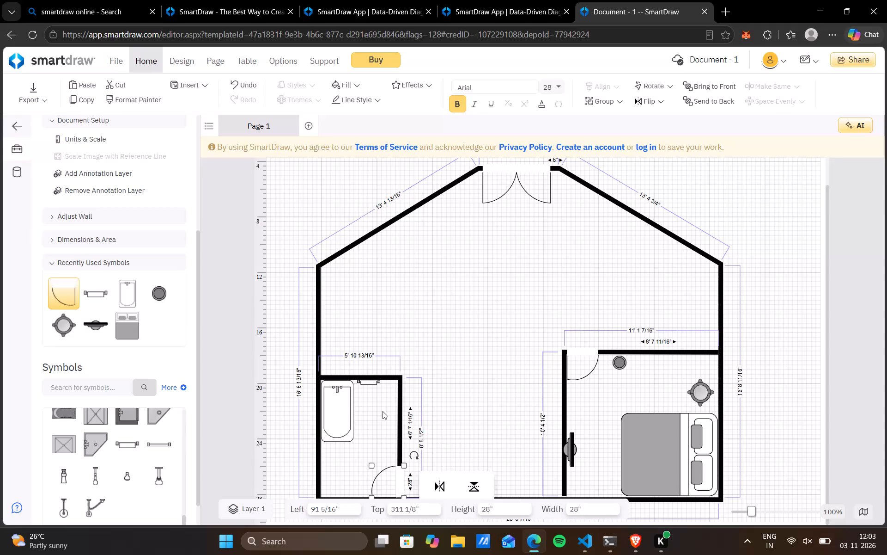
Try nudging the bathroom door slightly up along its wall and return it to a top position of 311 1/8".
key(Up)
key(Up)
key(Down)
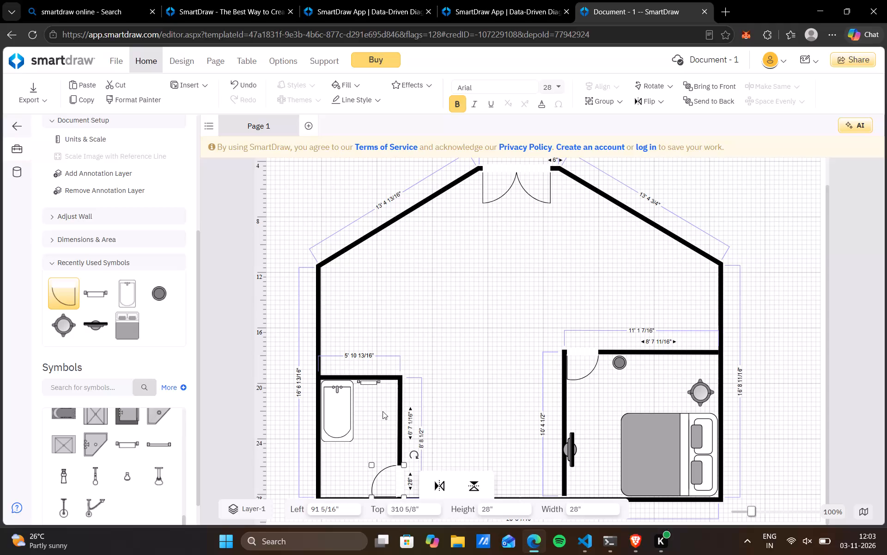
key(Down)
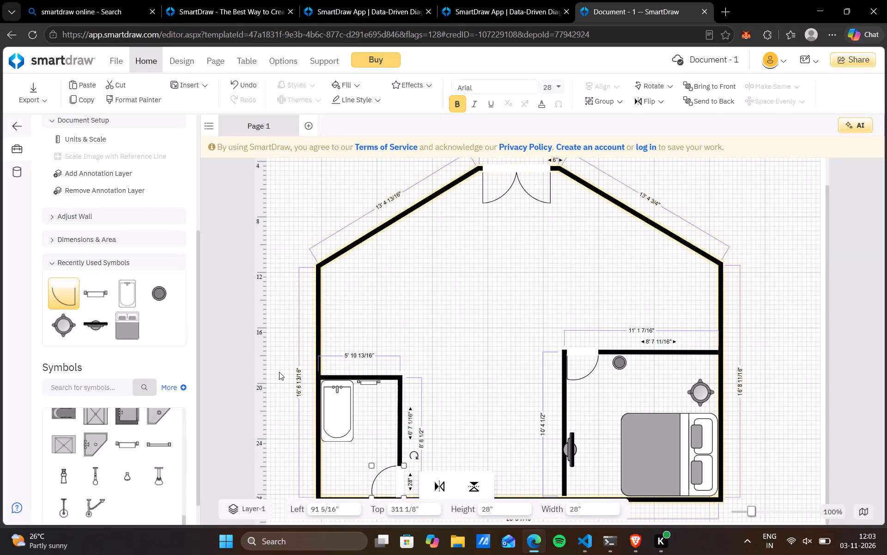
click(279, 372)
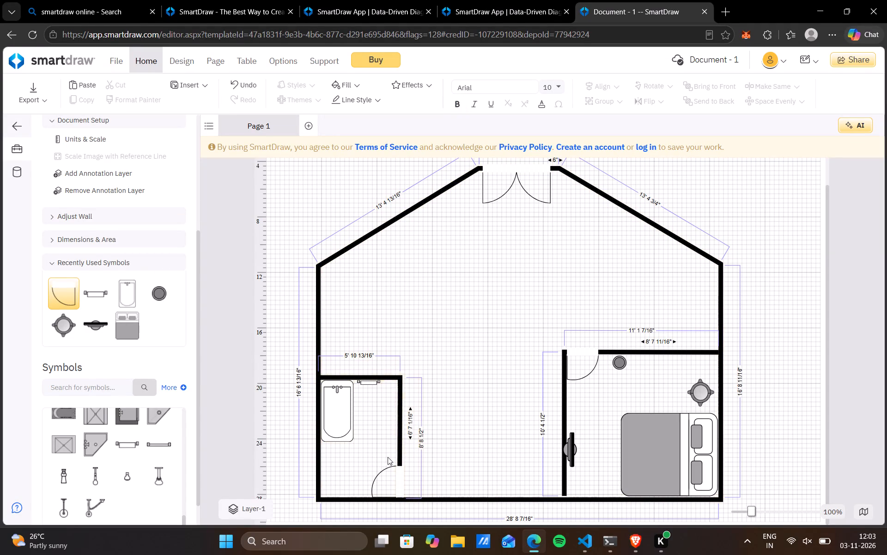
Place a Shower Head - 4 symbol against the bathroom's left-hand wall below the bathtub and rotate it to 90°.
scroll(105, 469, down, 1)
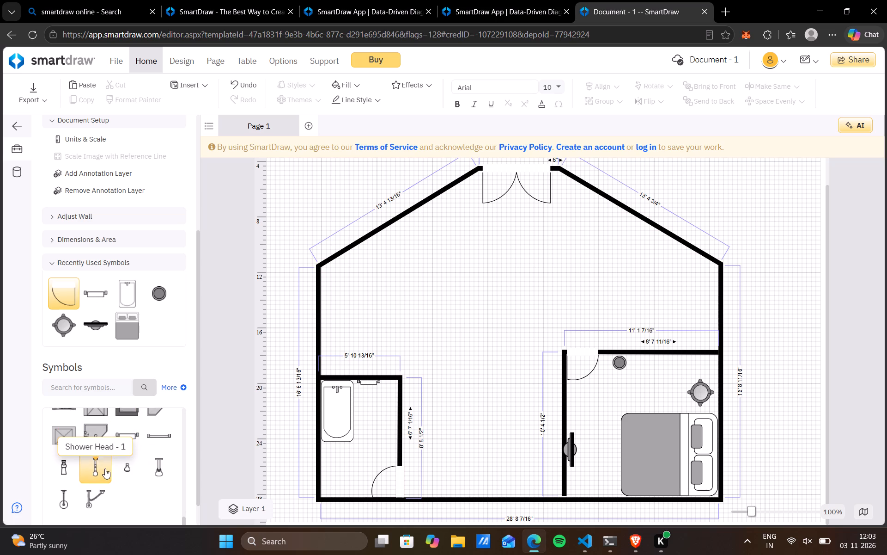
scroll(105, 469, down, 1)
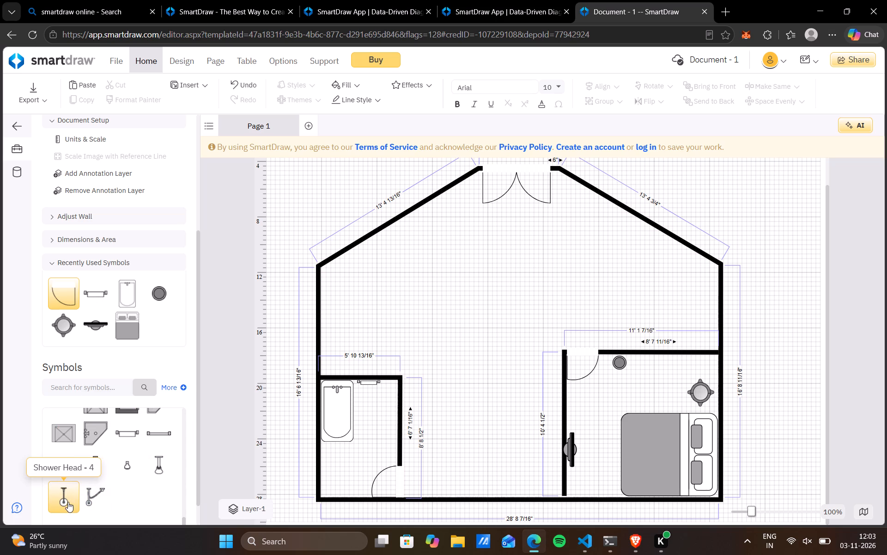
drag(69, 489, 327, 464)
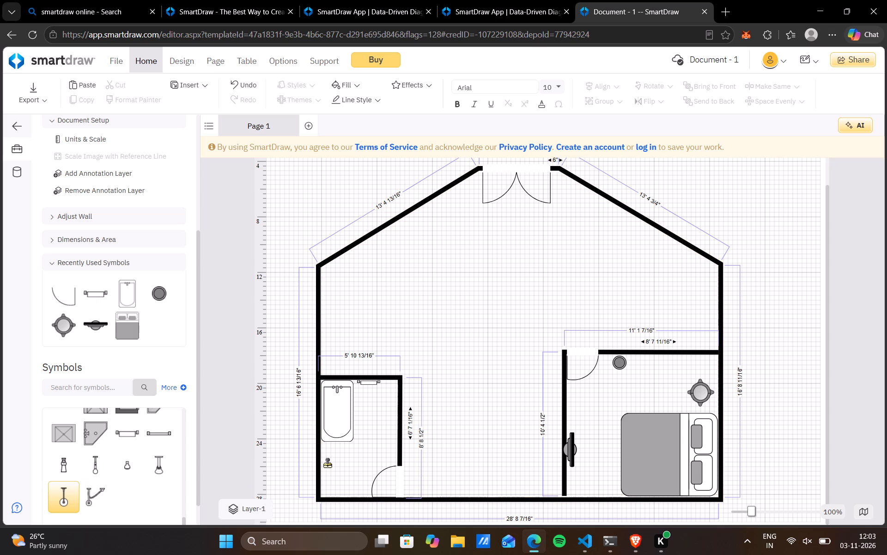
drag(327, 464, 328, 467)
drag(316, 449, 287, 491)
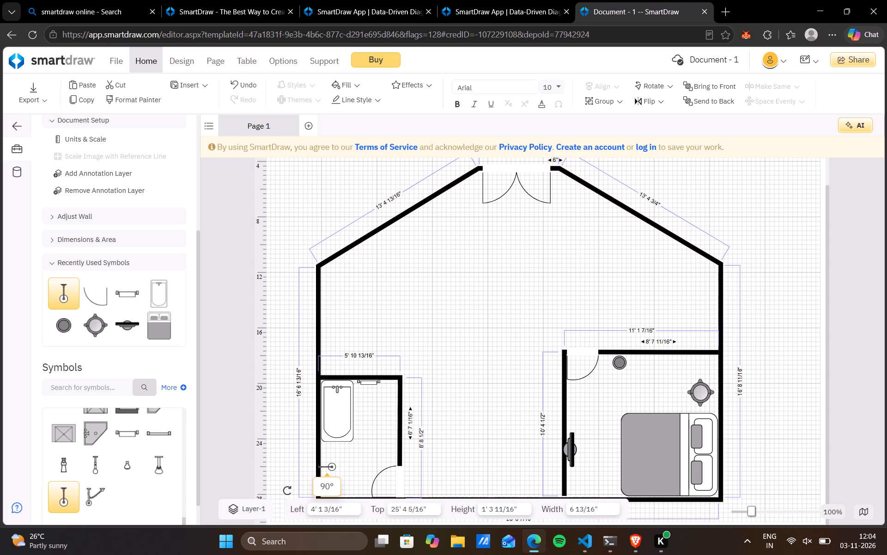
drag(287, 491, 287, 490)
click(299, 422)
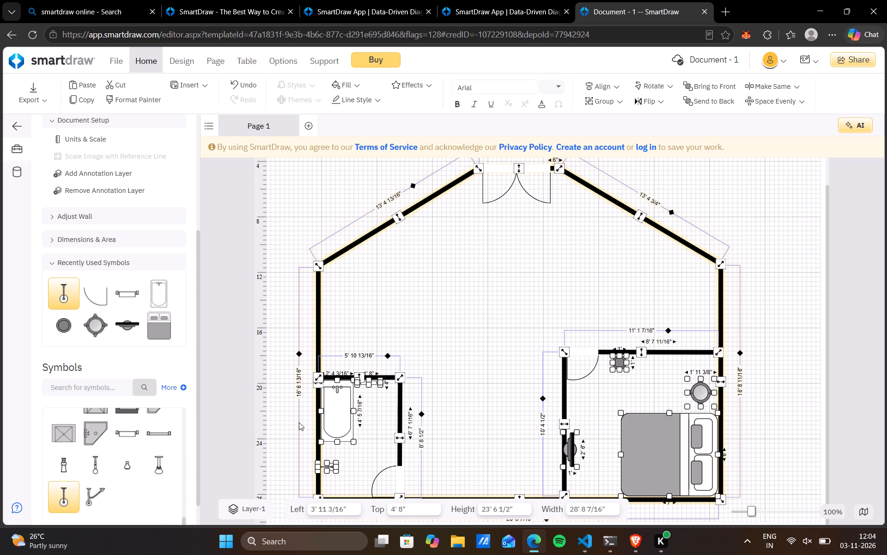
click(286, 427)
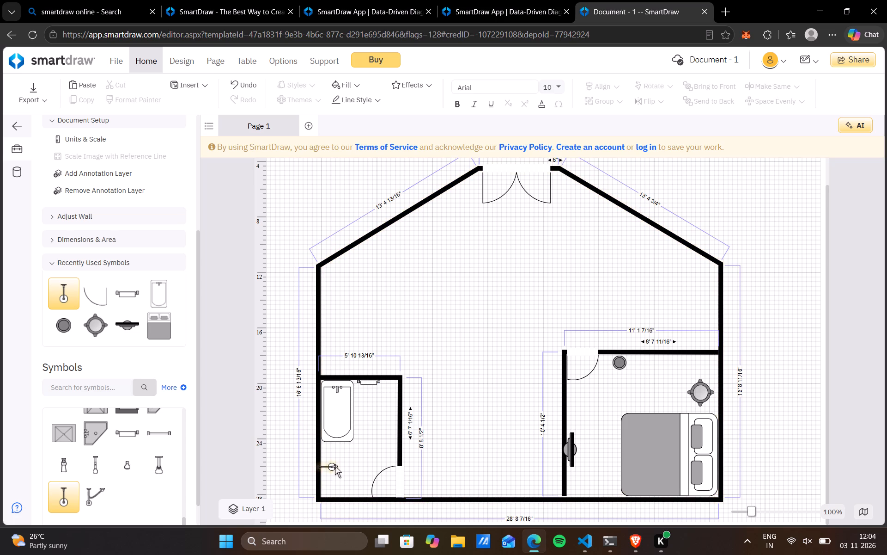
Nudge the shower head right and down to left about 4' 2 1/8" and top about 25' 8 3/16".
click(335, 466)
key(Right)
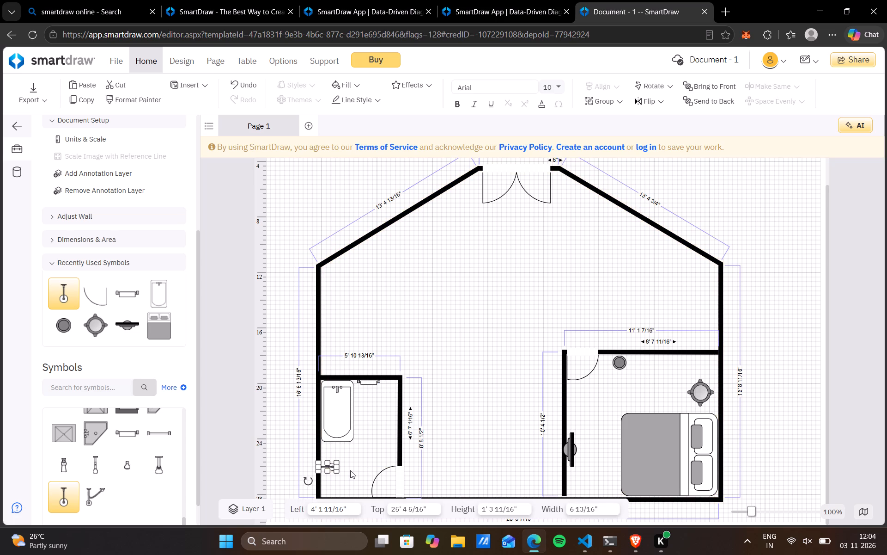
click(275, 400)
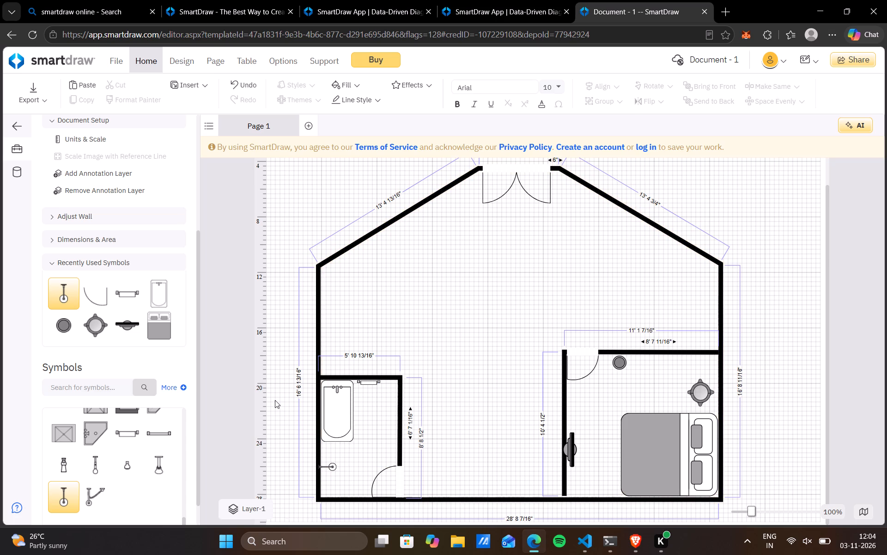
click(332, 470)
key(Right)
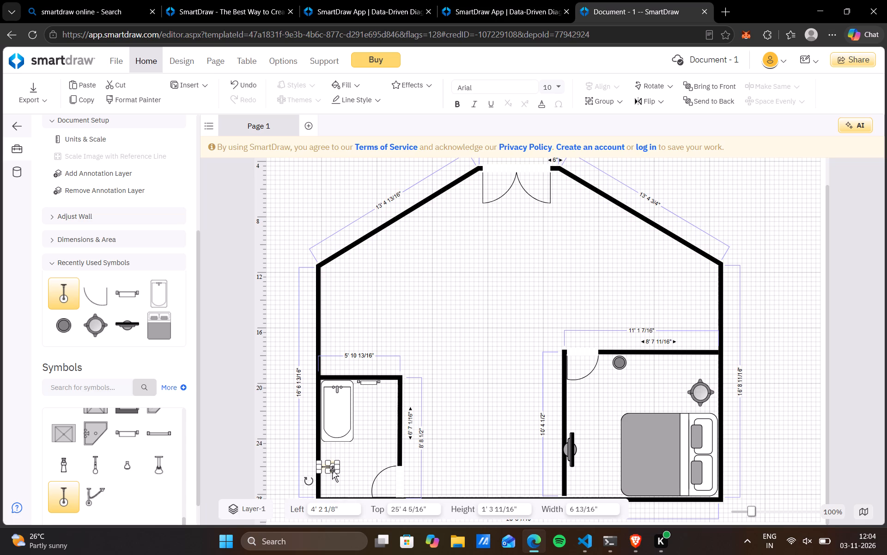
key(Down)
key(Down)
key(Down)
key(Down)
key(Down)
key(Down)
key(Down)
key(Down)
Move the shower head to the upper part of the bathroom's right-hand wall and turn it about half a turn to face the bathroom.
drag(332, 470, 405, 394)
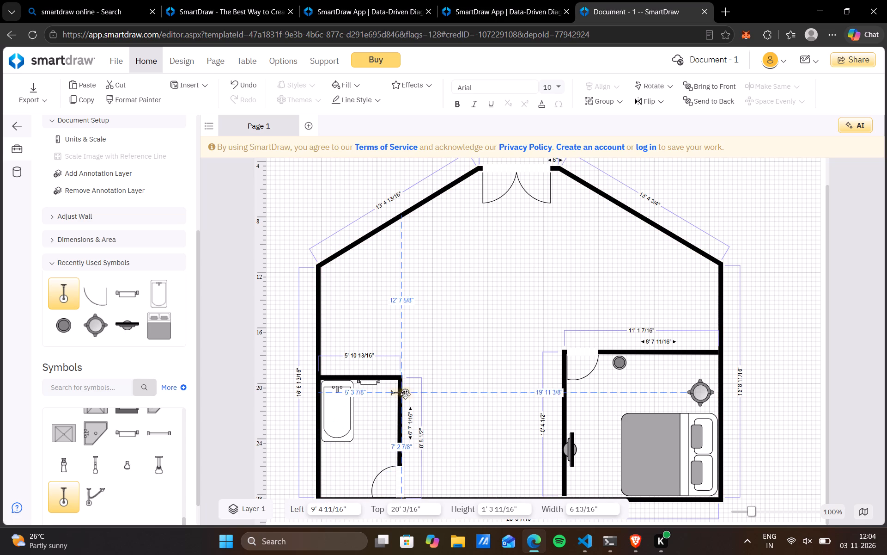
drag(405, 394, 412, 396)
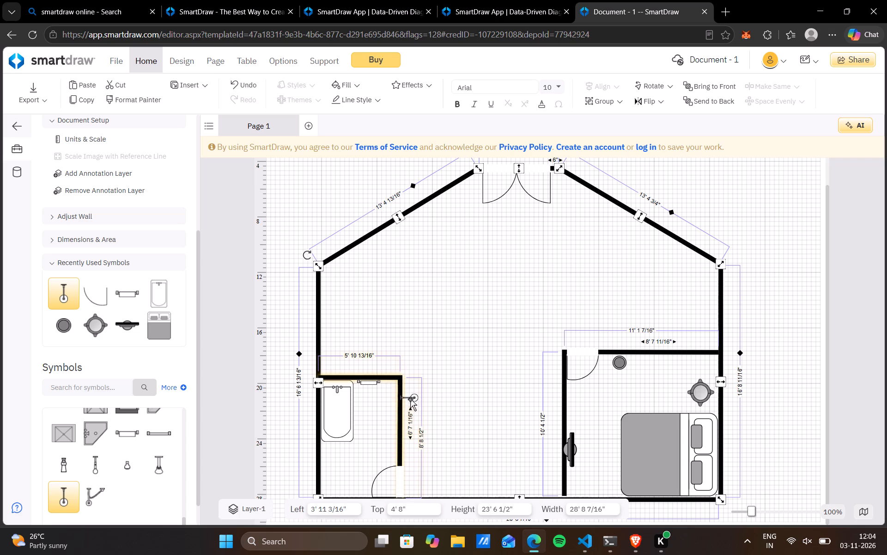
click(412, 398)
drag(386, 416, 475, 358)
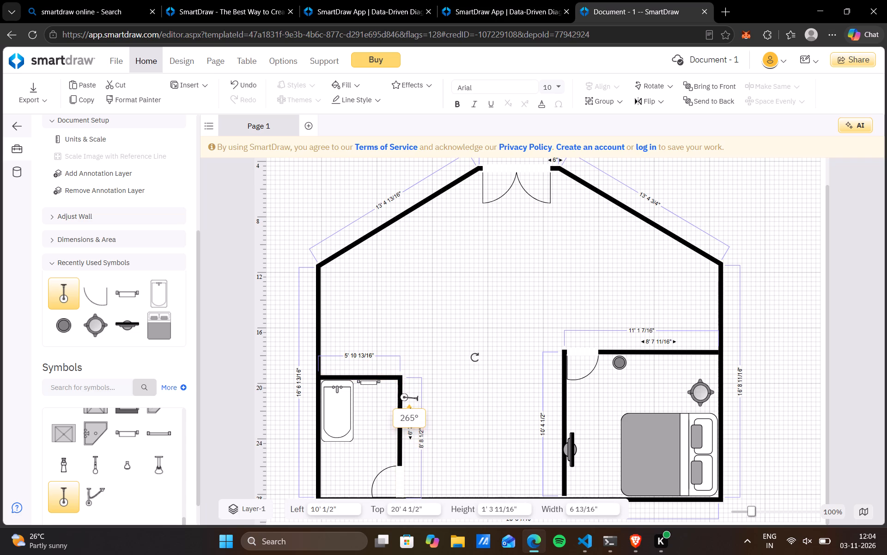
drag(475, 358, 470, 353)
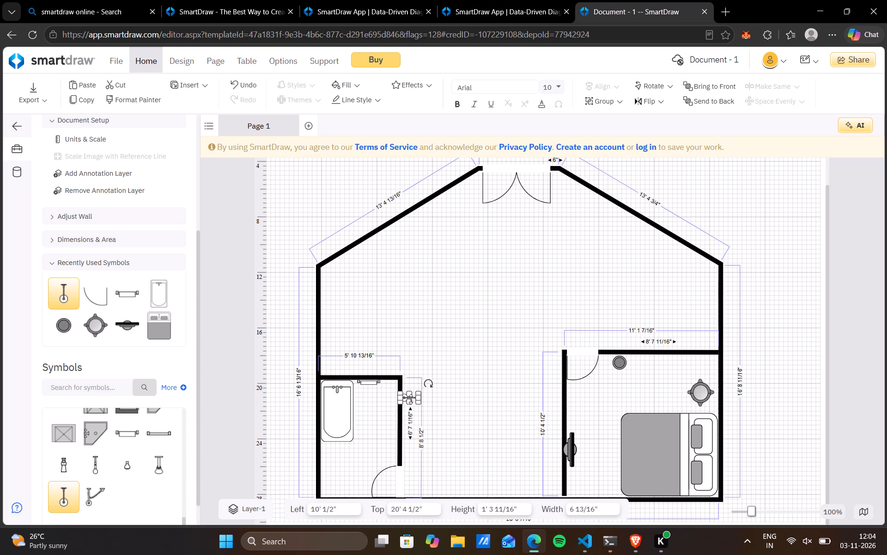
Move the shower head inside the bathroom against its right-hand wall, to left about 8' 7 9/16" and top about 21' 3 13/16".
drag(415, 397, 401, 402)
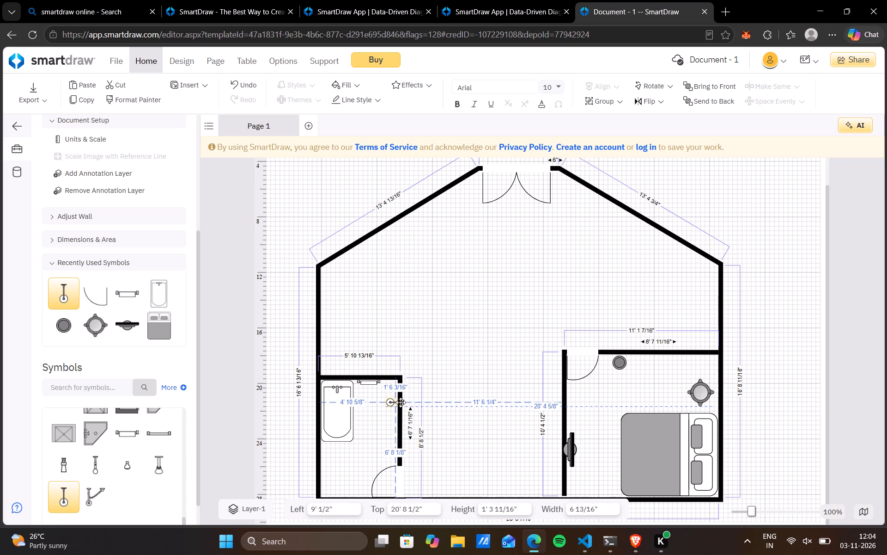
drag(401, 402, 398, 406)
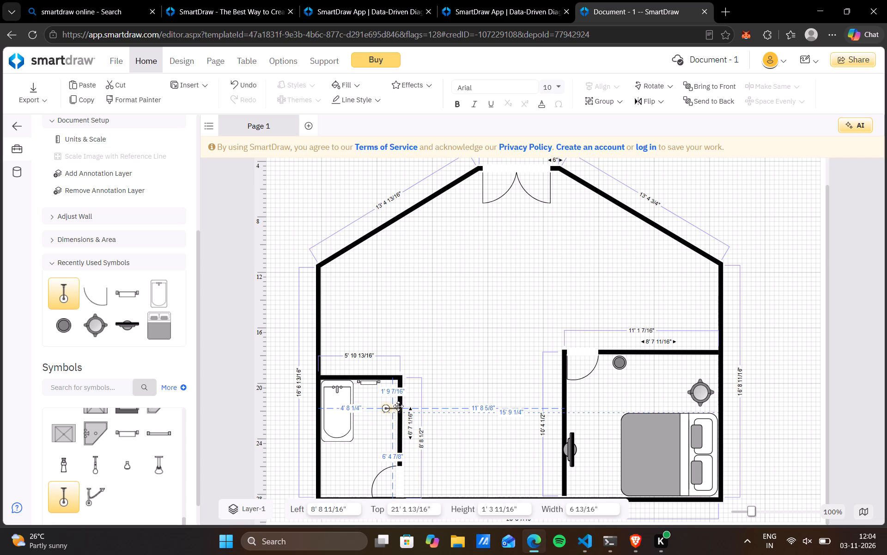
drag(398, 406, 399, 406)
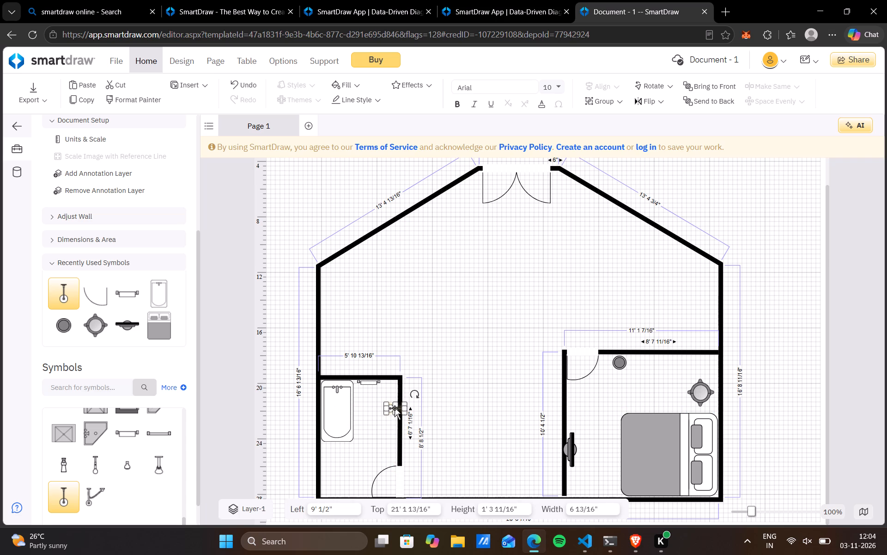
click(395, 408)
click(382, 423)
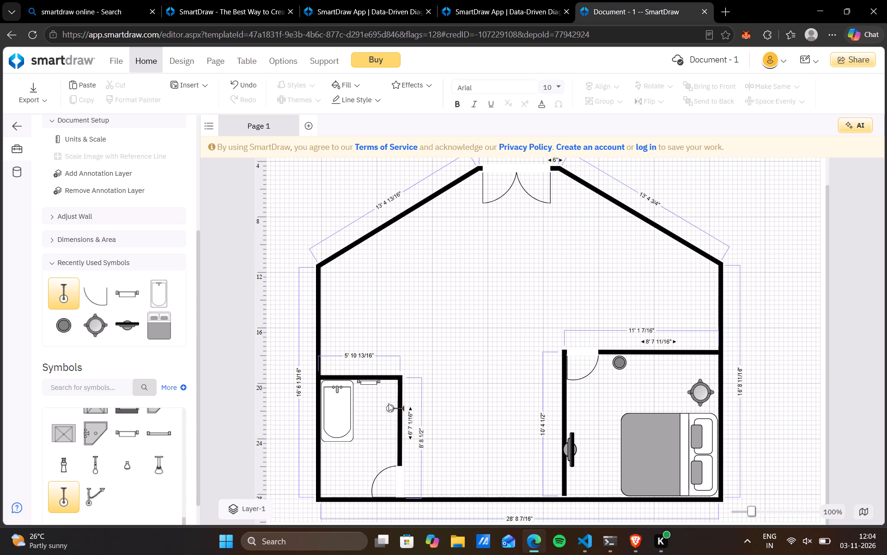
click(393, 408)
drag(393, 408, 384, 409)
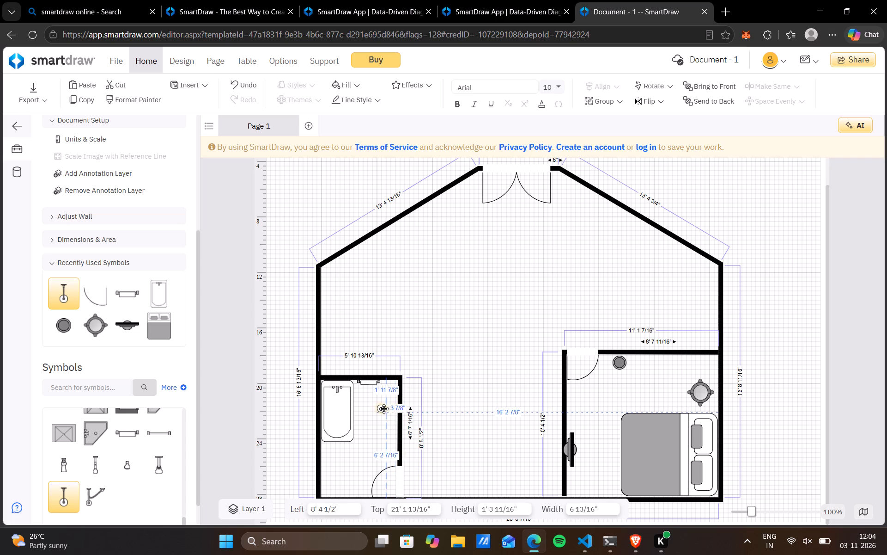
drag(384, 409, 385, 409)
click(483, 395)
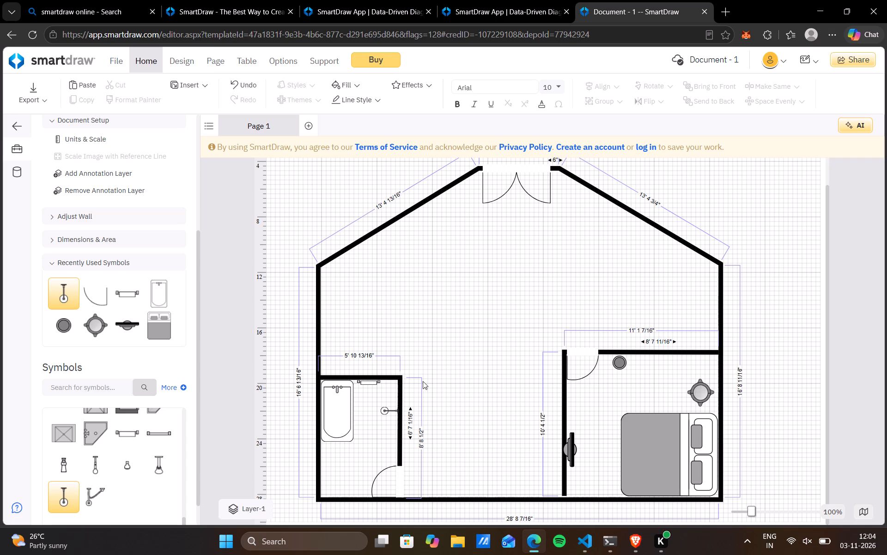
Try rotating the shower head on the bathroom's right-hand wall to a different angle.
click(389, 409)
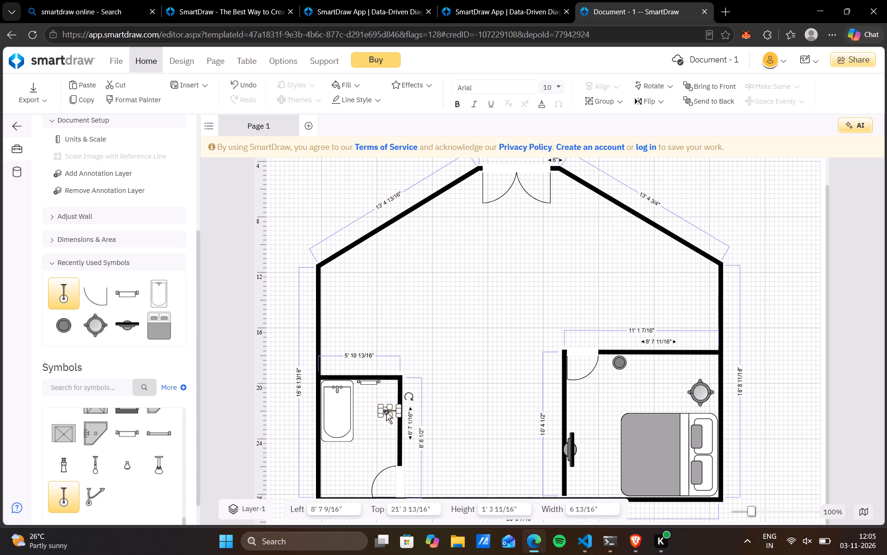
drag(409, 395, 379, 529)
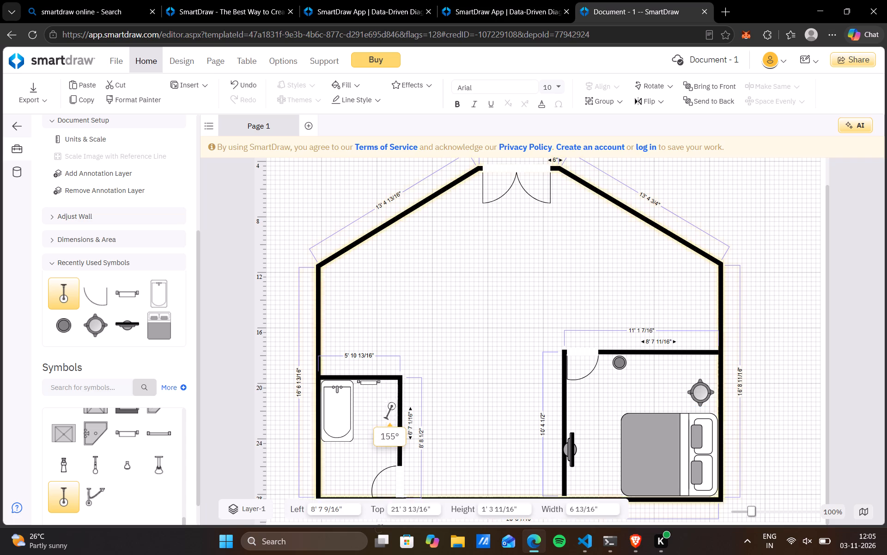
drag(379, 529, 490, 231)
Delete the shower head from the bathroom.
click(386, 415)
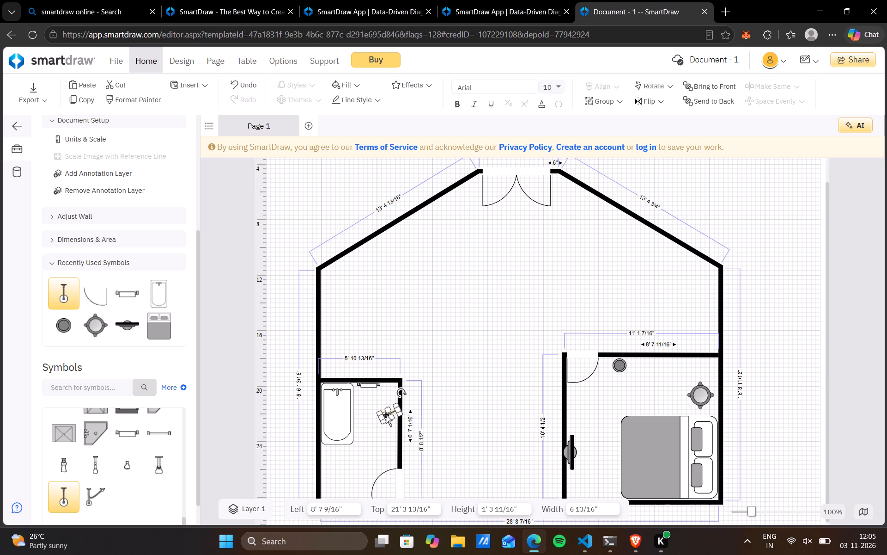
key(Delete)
Widen the bathroom to about 9' 1 9/16" by moving its right-hand wall outward together with the door.
scroll(464, 341, down, 2)
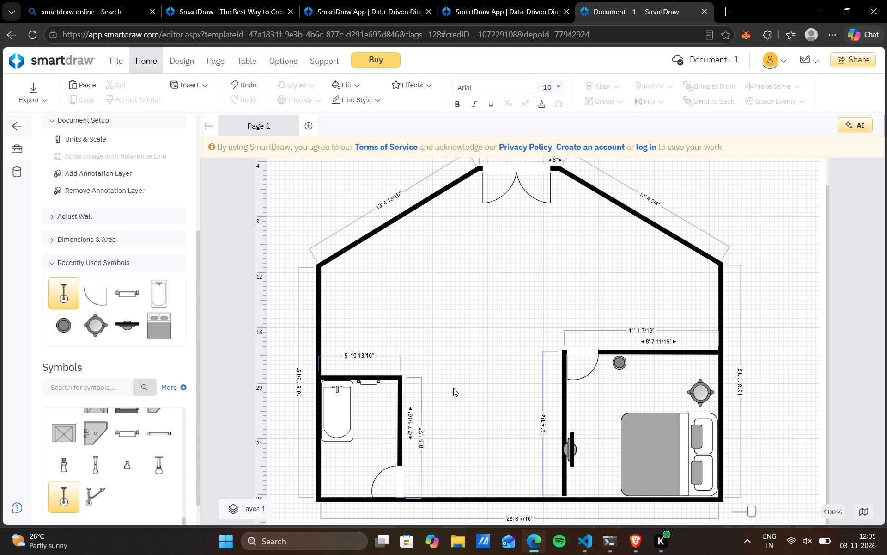
click(399, 425)
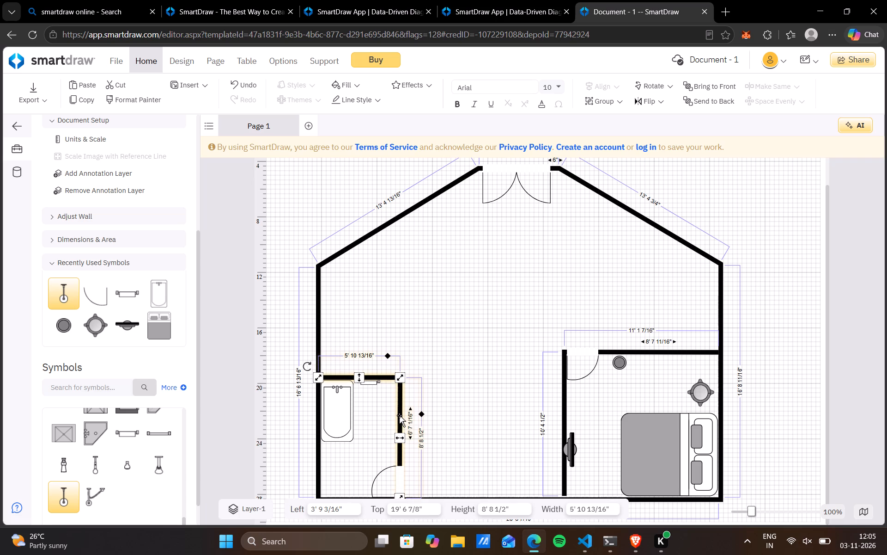
drag(399, 439, 423, 437)
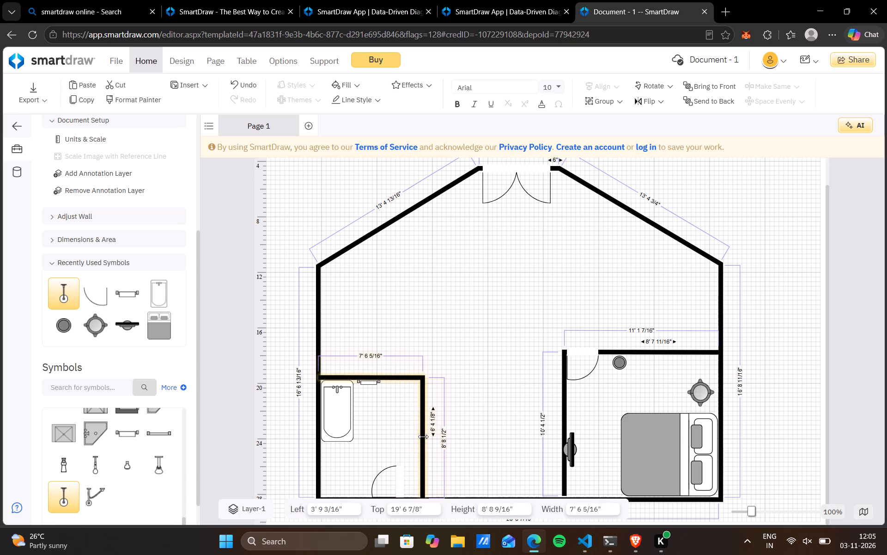
drag(423, 437, 425, 436)
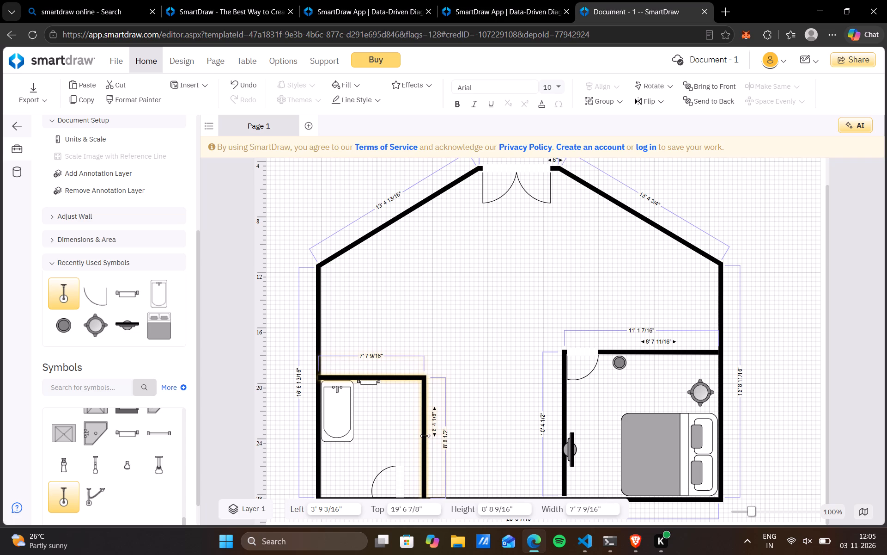
drag(425, 436, 428, 435)
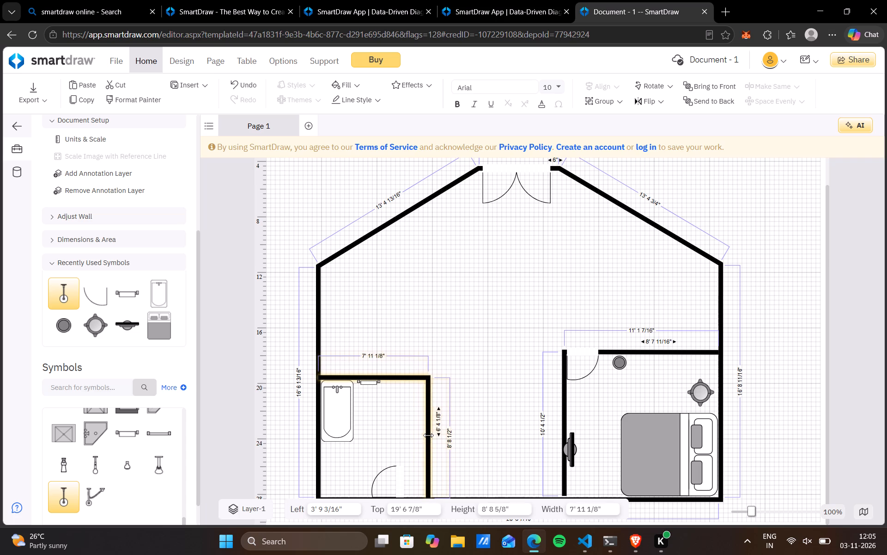
drag(428, 435, 439, 435)
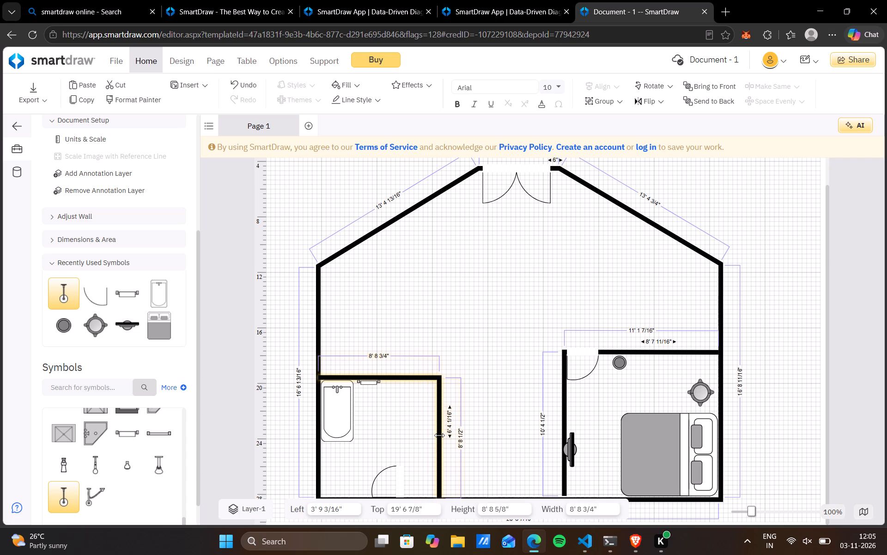
drag(439, 435, 440, 435)
drag(440, 435, 444, 434)
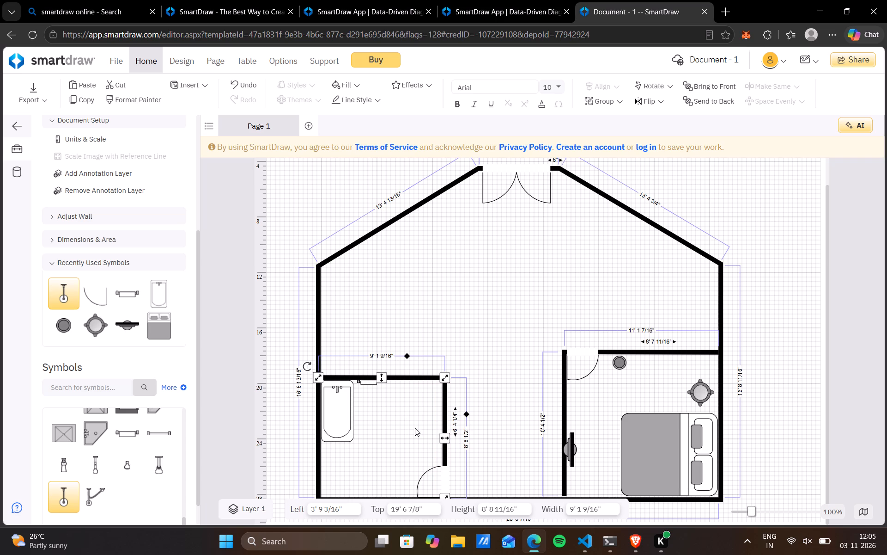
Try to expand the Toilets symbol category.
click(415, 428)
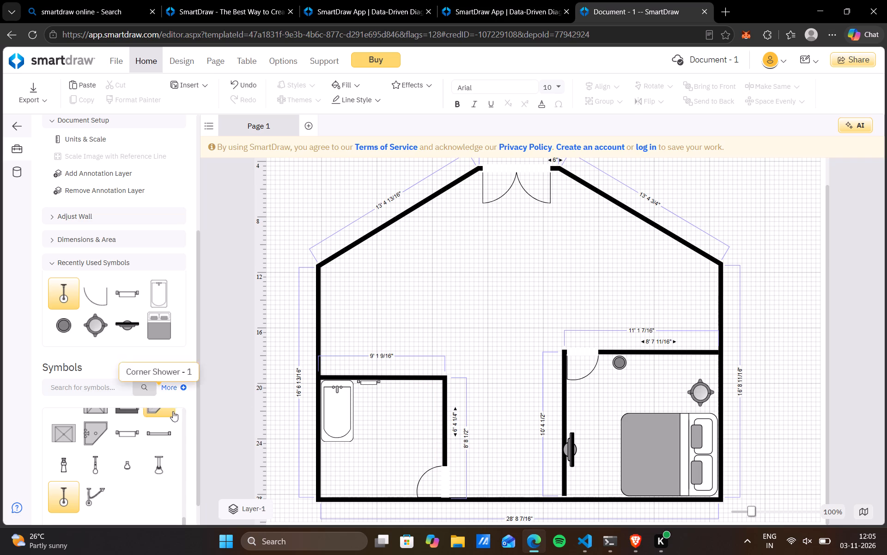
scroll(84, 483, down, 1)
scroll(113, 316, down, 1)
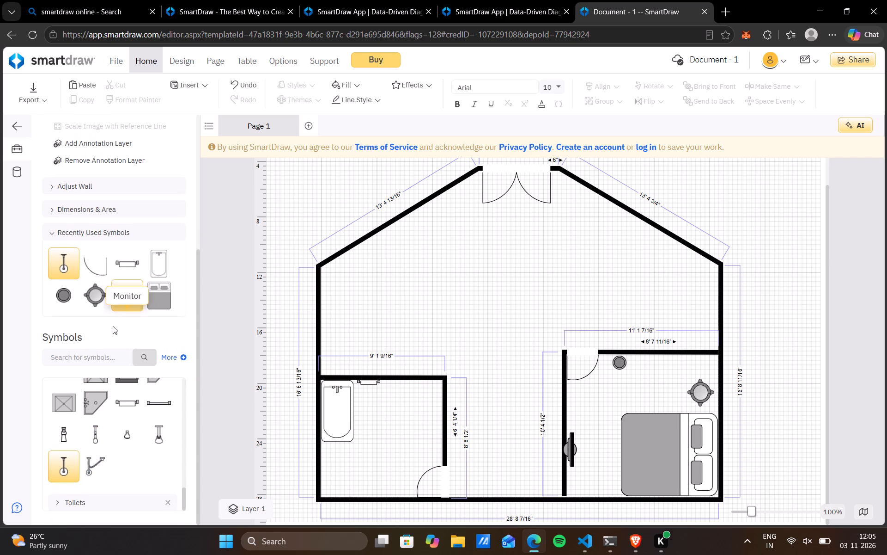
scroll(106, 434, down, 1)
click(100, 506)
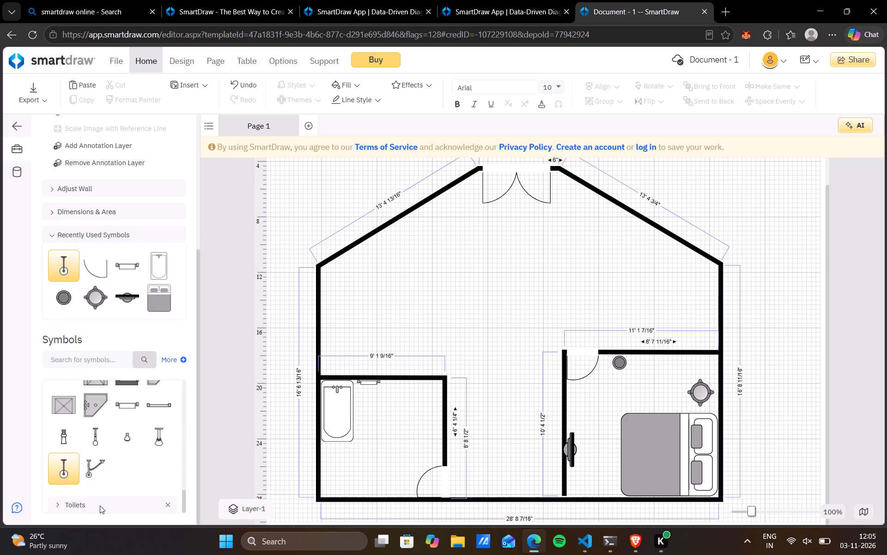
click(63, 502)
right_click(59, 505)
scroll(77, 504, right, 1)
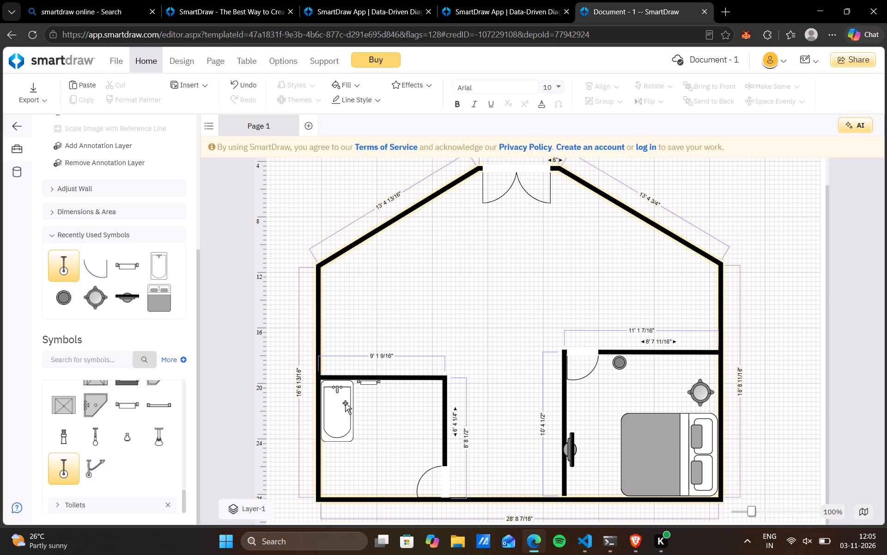
Delete the bathtub from the bathroom.
click(347, 416)
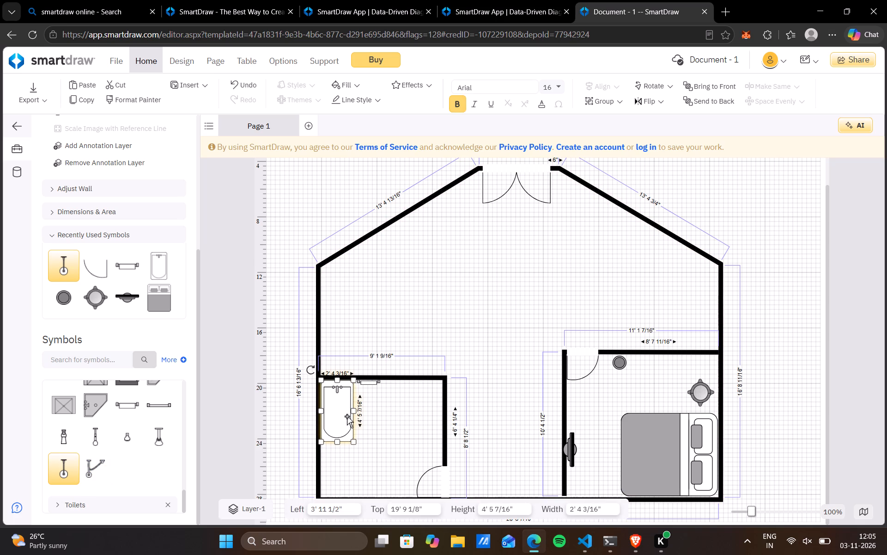
key(Delete)
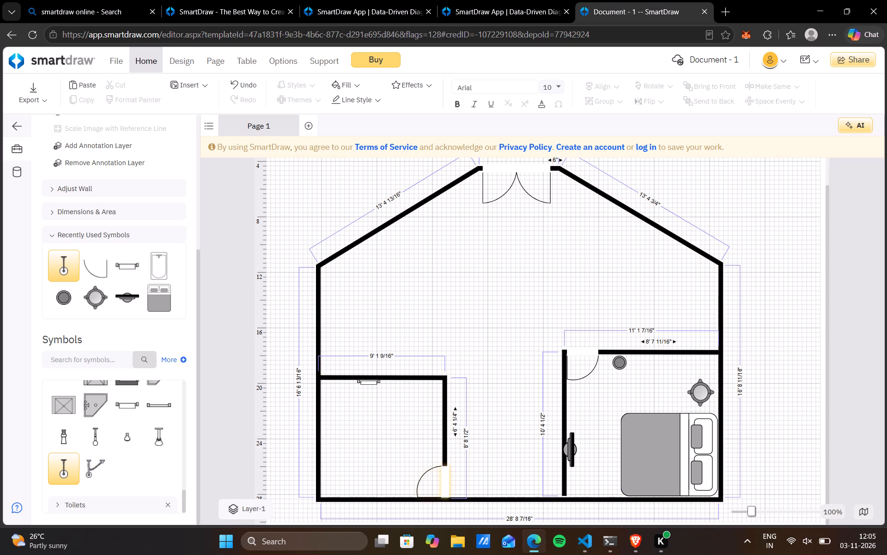
Narrow the bathroom to about 6' 6 11/16" by moving its right-hand wall inward together with the door.
click(445, 425)
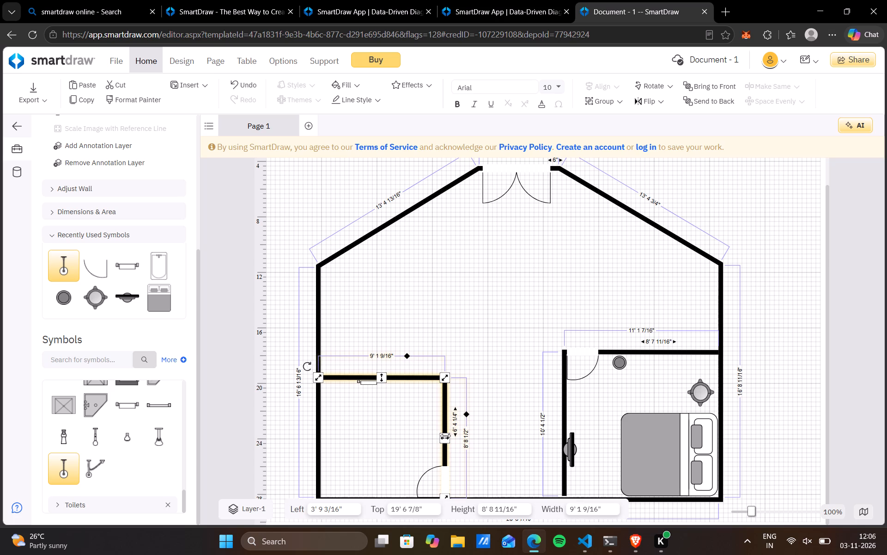
drag(445, 436, 410, 439)
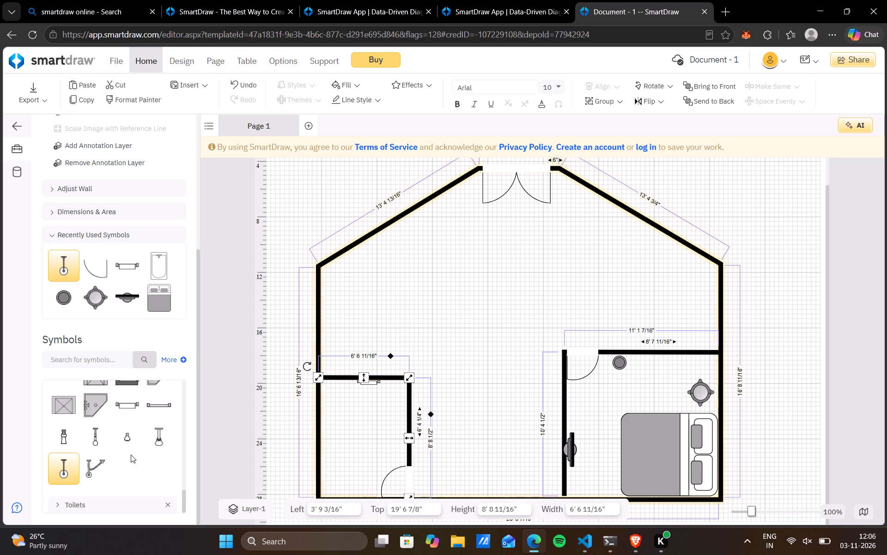
Place a toilet from the Toilets symbols near the bathroom's right-hand wall and rotate it so its tank faces that wall.
click(56, 503)
scroll(126, 450, down, 1)
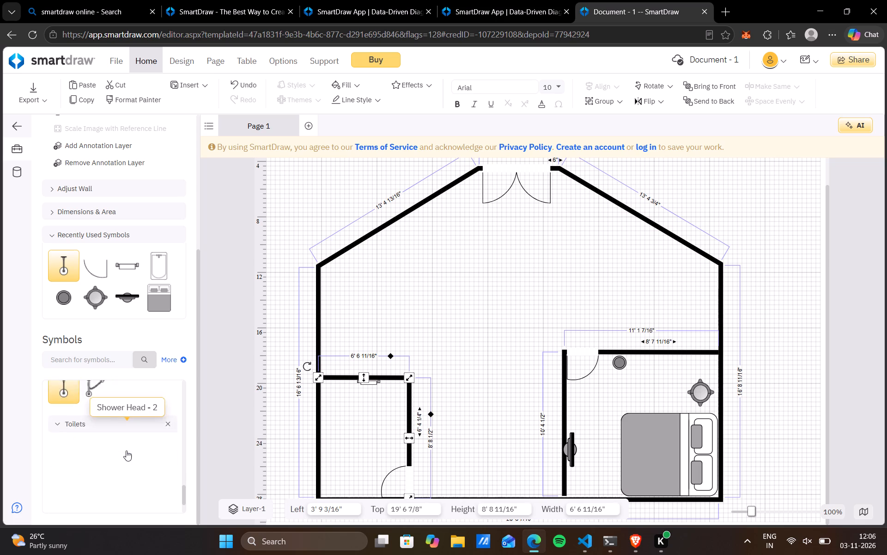
scroll(126, 450, down, 1)
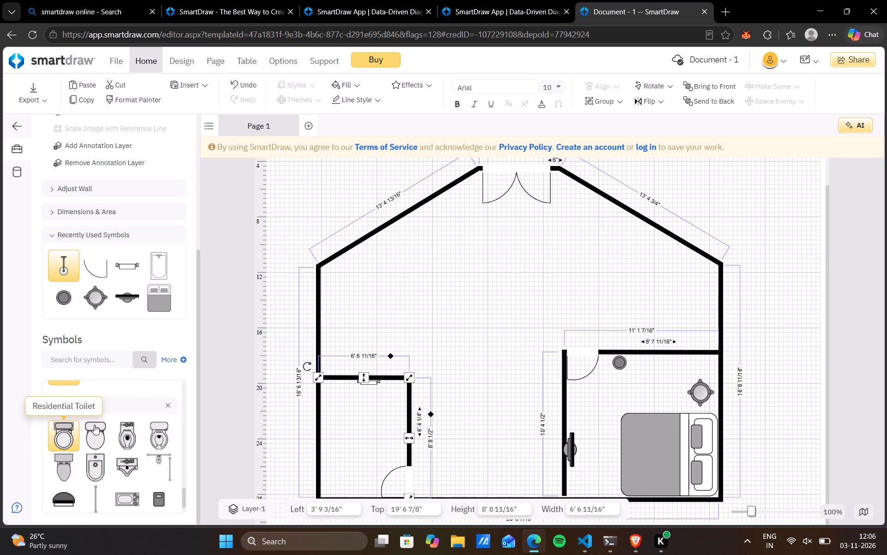
drag(94, 425, 383, 407)
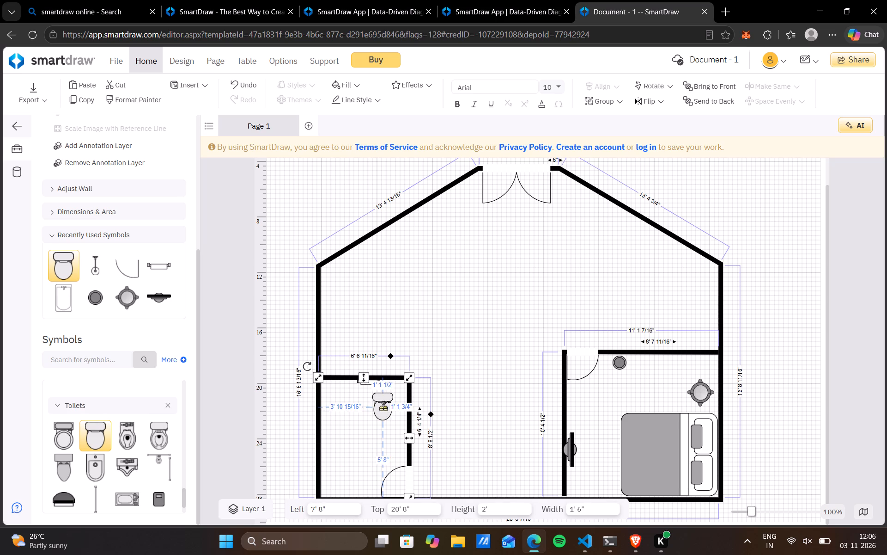
drag(383, 407, 386, 403)
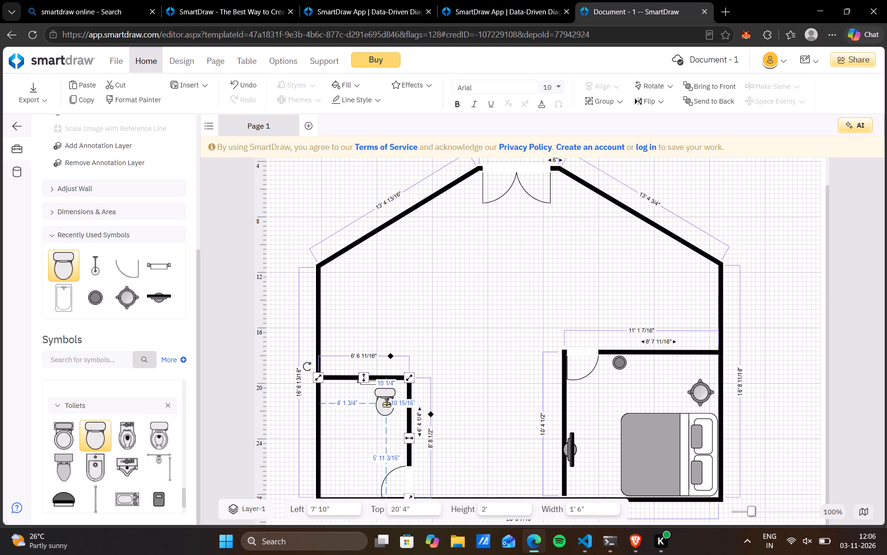
drag(386, 403, 391, 404)
drag(372, 378, 439, 376)
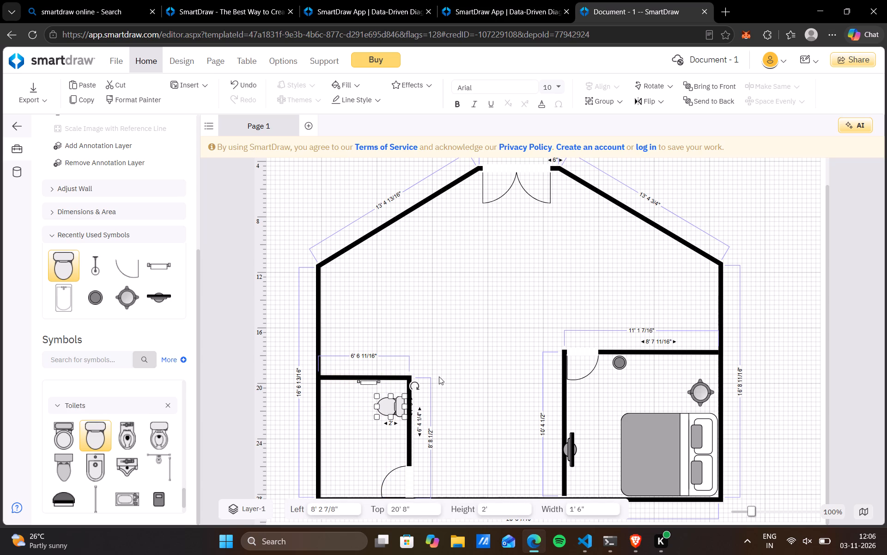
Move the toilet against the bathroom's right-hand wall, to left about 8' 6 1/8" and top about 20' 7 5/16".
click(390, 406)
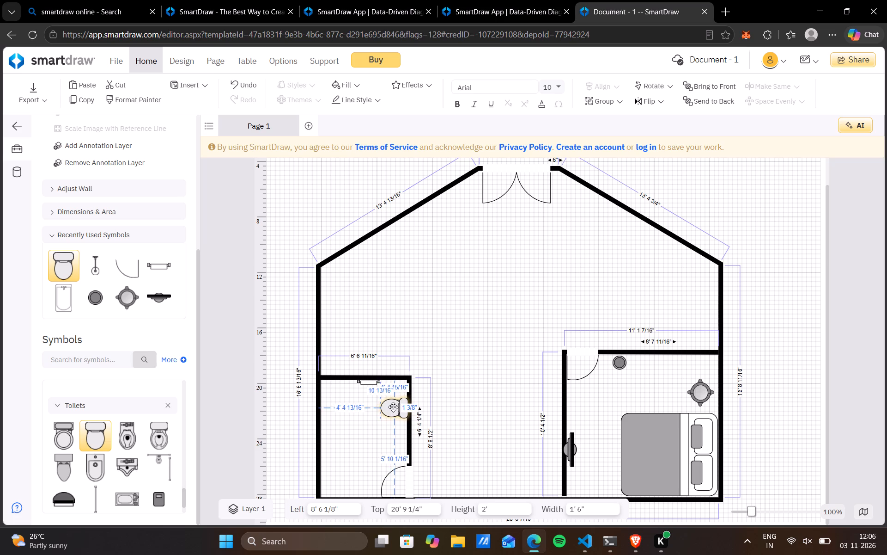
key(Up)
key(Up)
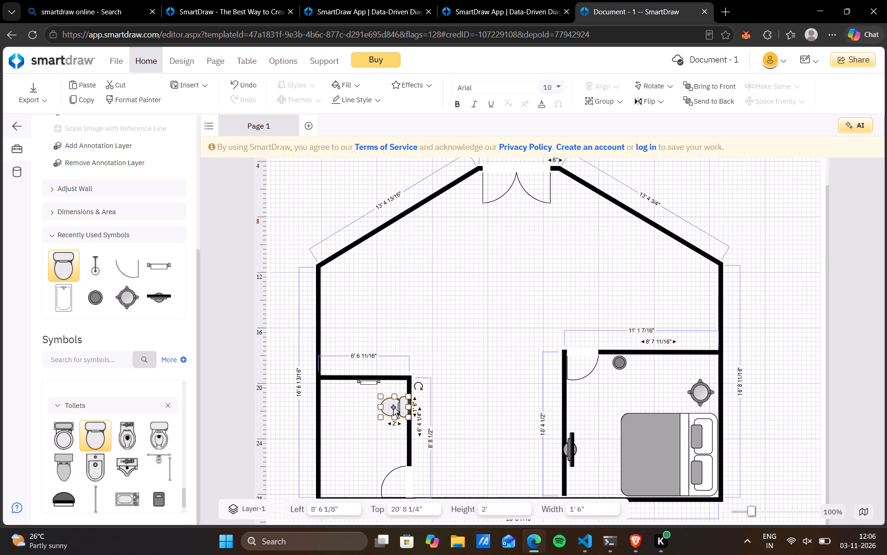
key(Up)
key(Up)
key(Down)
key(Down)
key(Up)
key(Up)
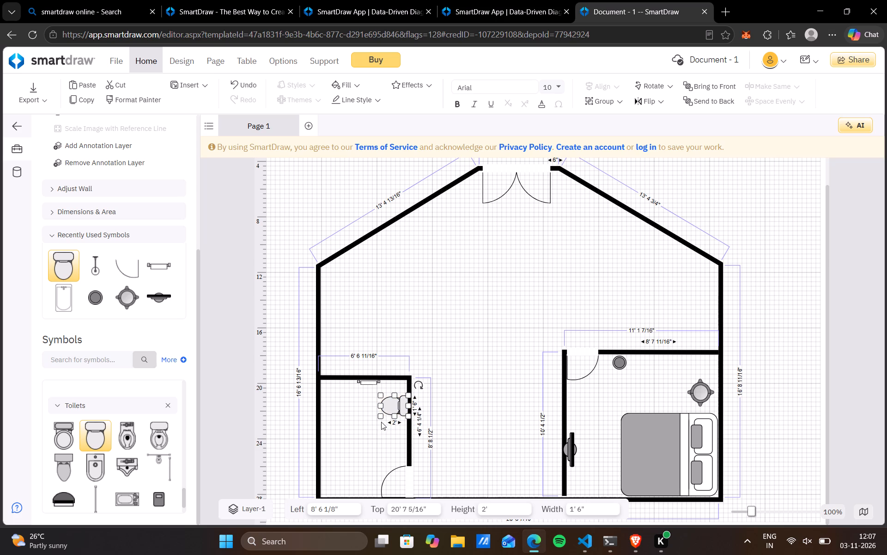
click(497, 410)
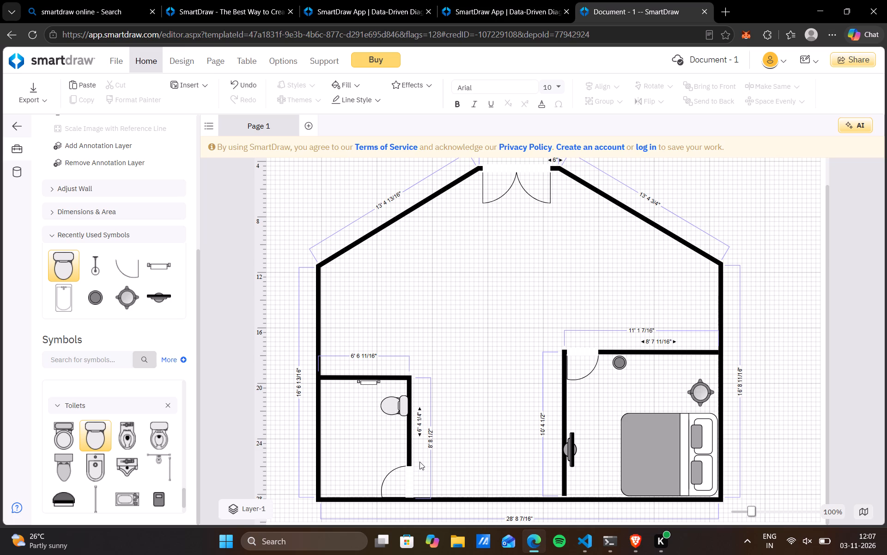
Shift the bathroom walls with the door slightly left, to a left position of about 3' 6 13/16".
click(419, 461)
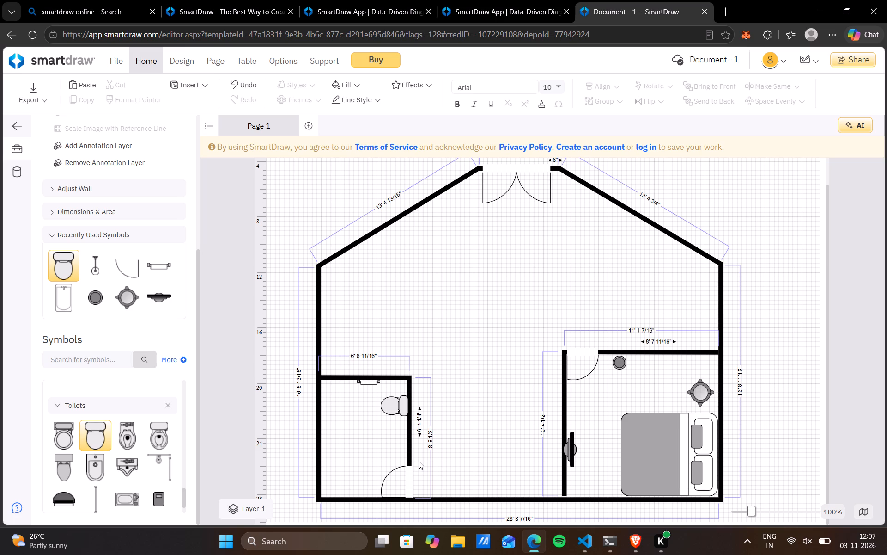
click(419, 461)
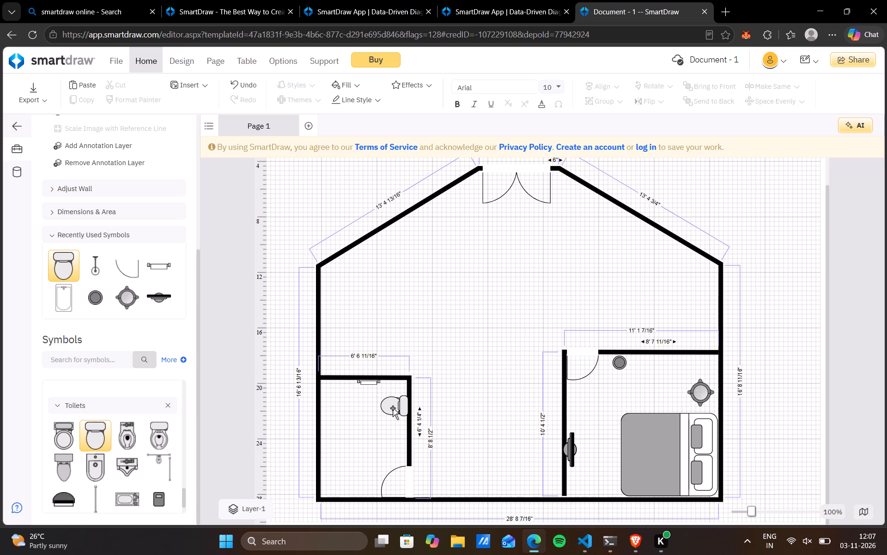
click(393, 408)
click(412, 425)
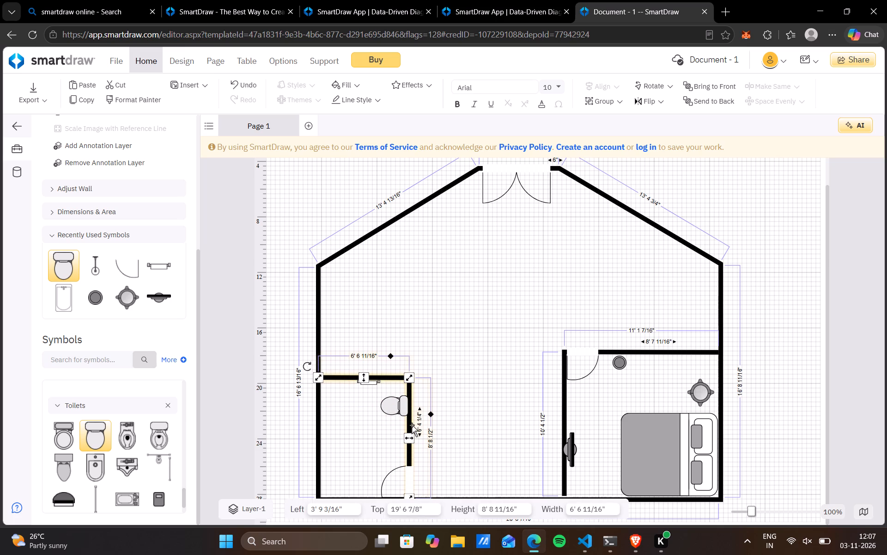
key(Left)
key(Left)
key(Left)
key(Left)
key(Left)
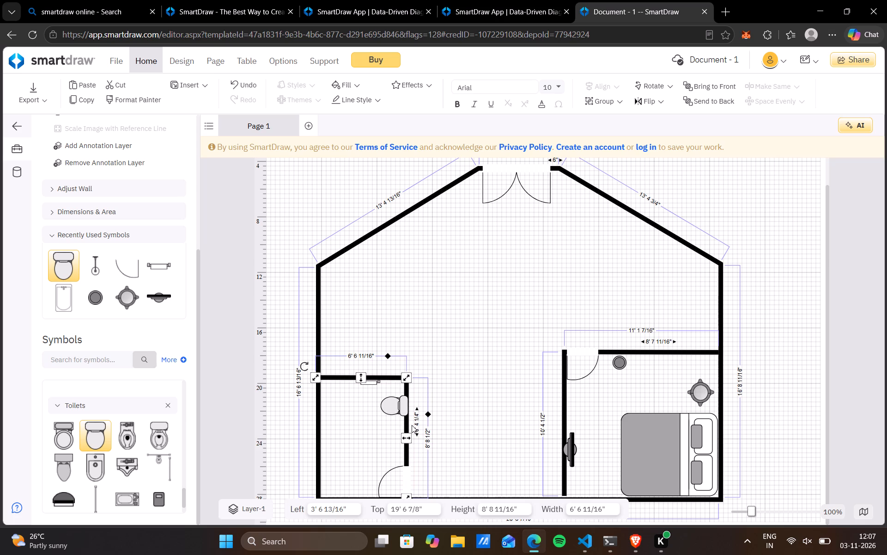
click(473, 395)
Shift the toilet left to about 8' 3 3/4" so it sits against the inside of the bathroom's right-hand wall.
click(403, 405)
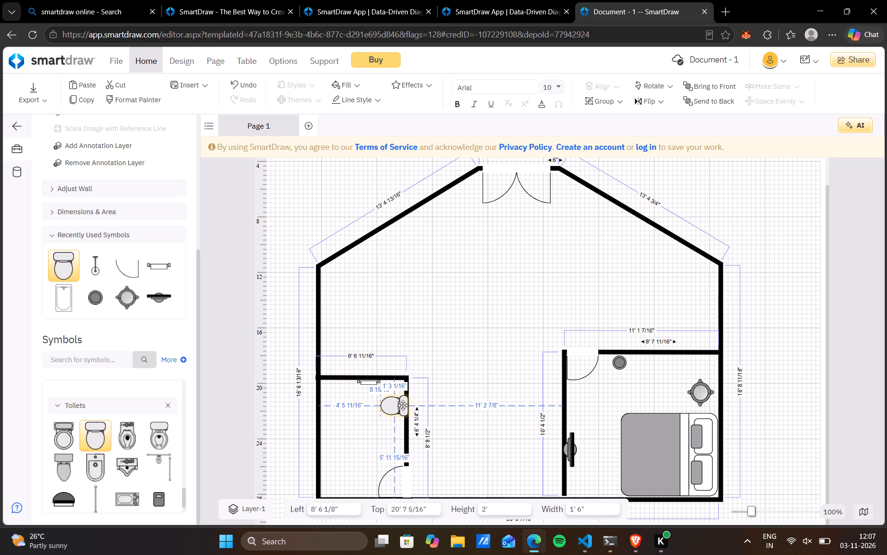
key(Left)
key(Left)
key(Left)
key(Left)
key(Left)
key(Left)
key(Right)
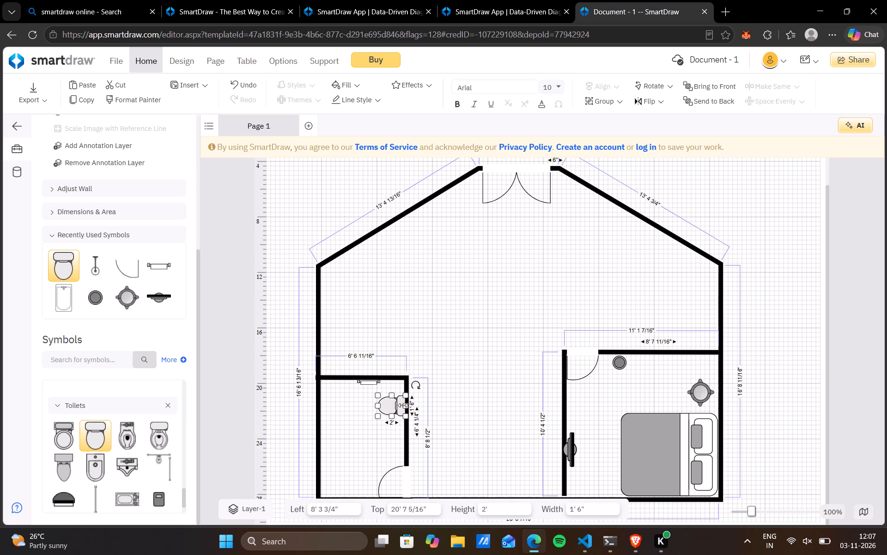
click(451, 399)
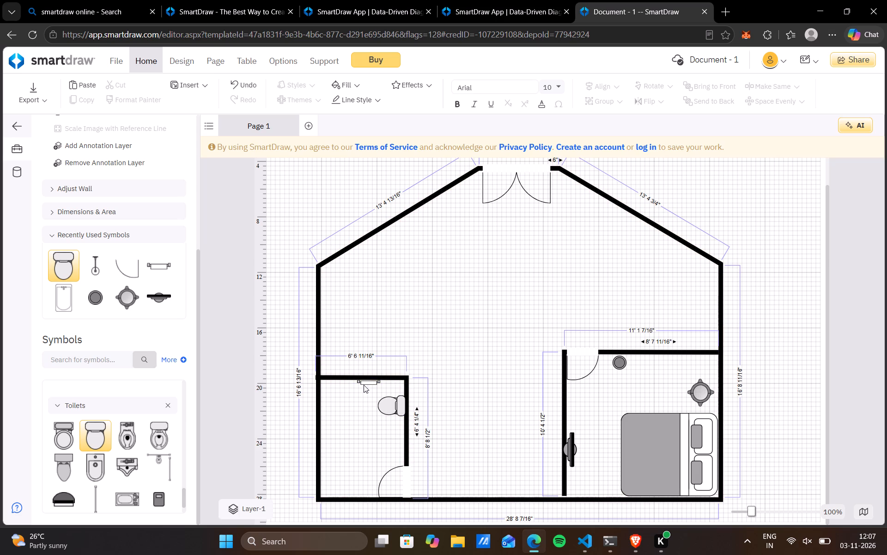
Rotate the towel rack upright and move it to the bathroom's left-hand wall, at left about 3' 4 1/4" and top about 24' 2 3/16".
drag(365, 383, 357, 386)
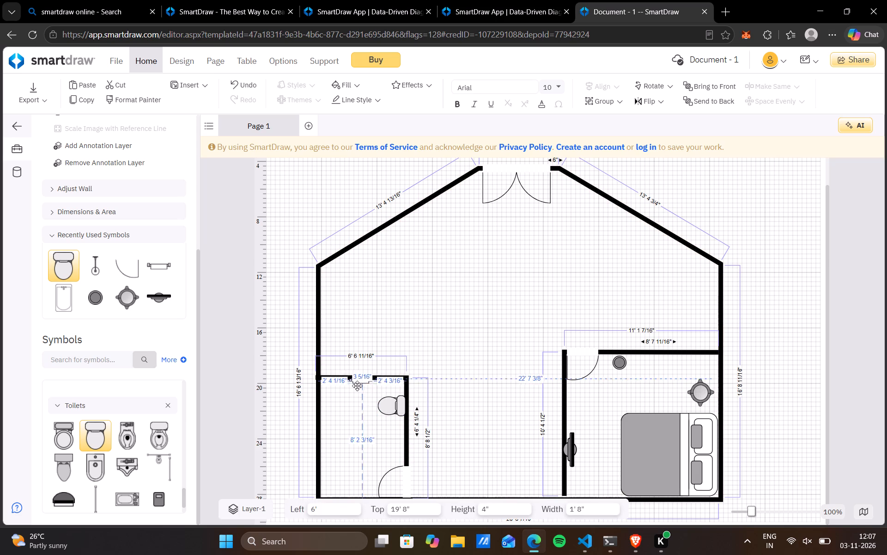
drag(357, 386, 341, 413)
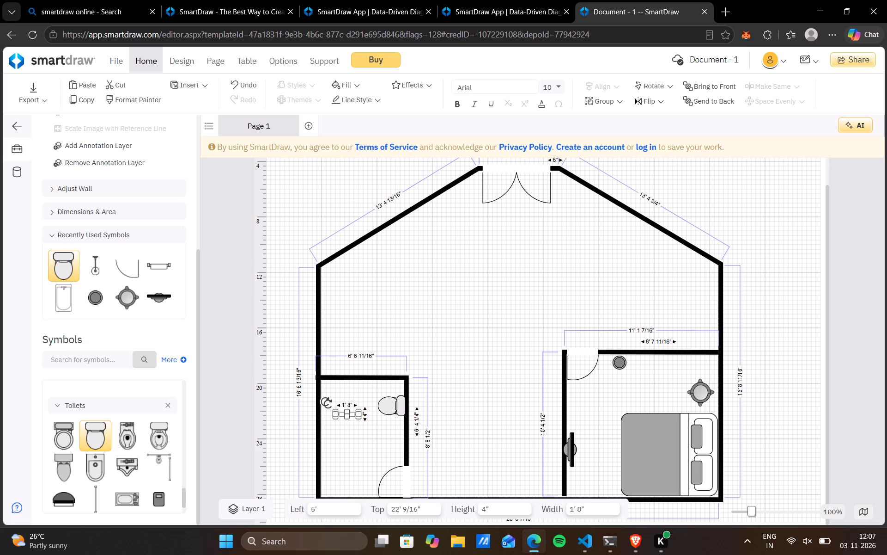
drag(328, 404, 339, 428)
drag(347, 420, 327, 451)
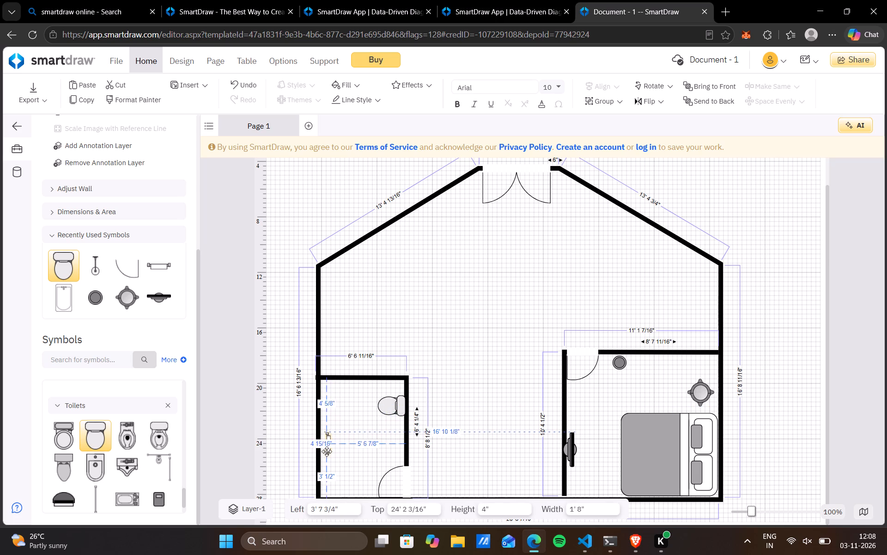
drag(327, 451, 325, 452)
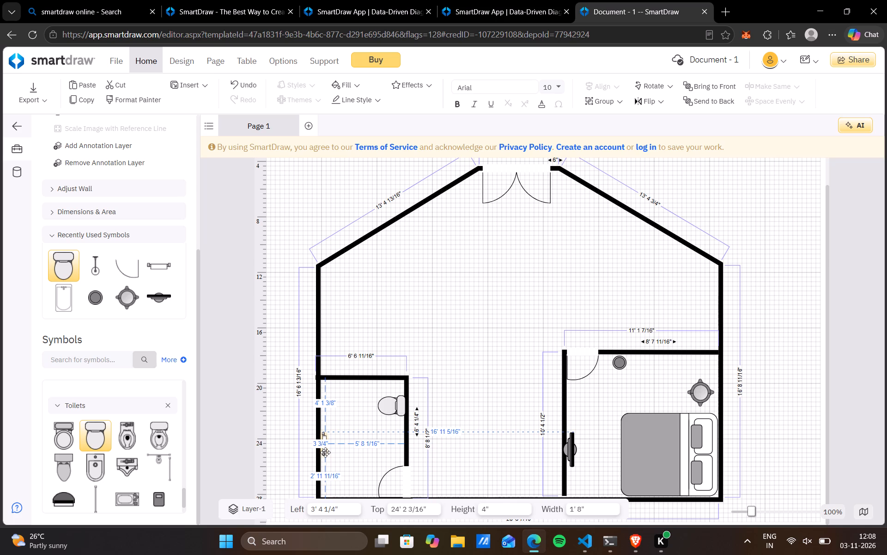
drag(325, 452, 325, 449)
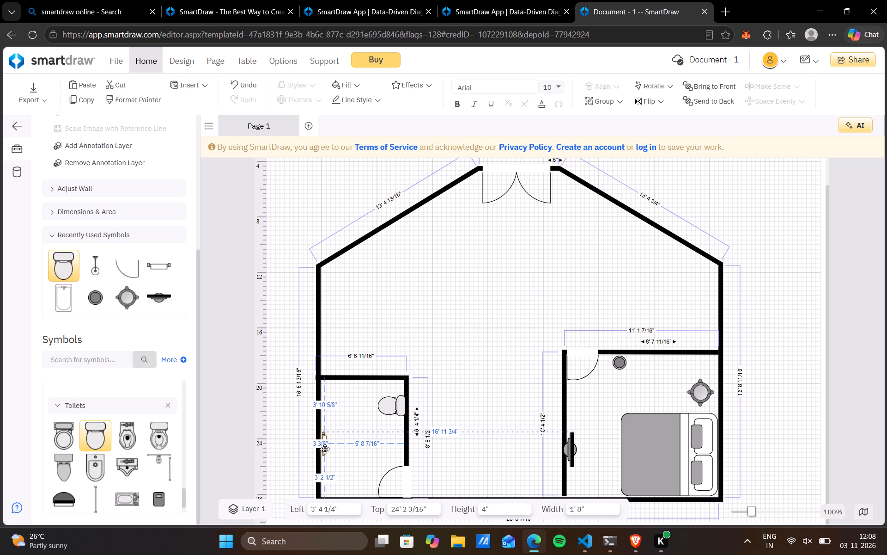
drag(325, 449, 324, 450)
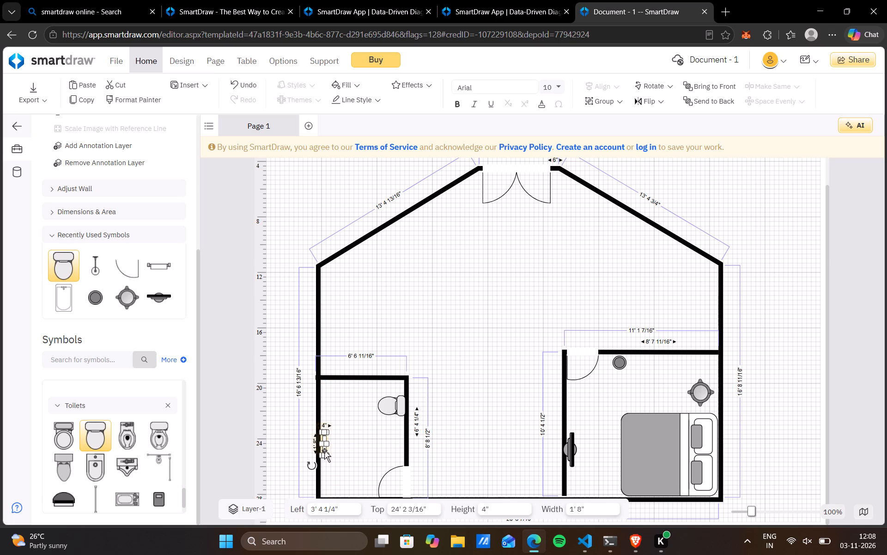
click(377, 449)
Move the toilet down inside the bathroom to left about 7' 6 3/4" and top about 22' 9 1/4".
drag(393, 407, 382, 437)
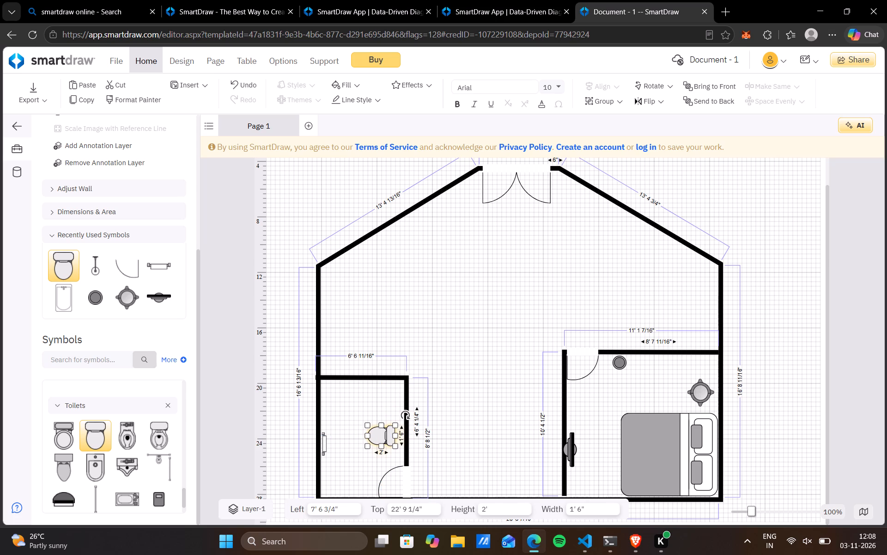
Narrow the bathroom to about 6' 3 13/16" by moving its right-hand wall inward.
click(407, 435)
drag(407, 435, 405, 435)
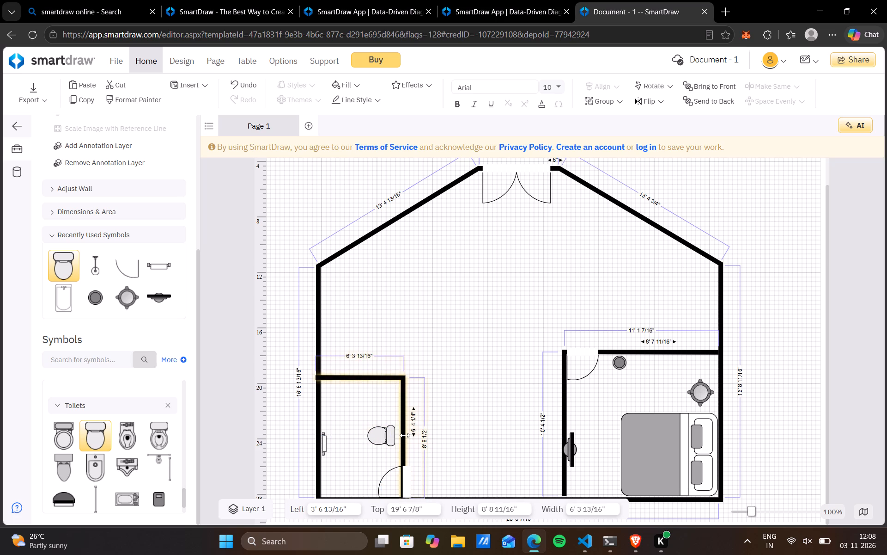
Narrow the bathroom to about 5' 11 1/16" by moving its right-hand wall inward toward the toilet.
drag(405, 435, 400, 434)
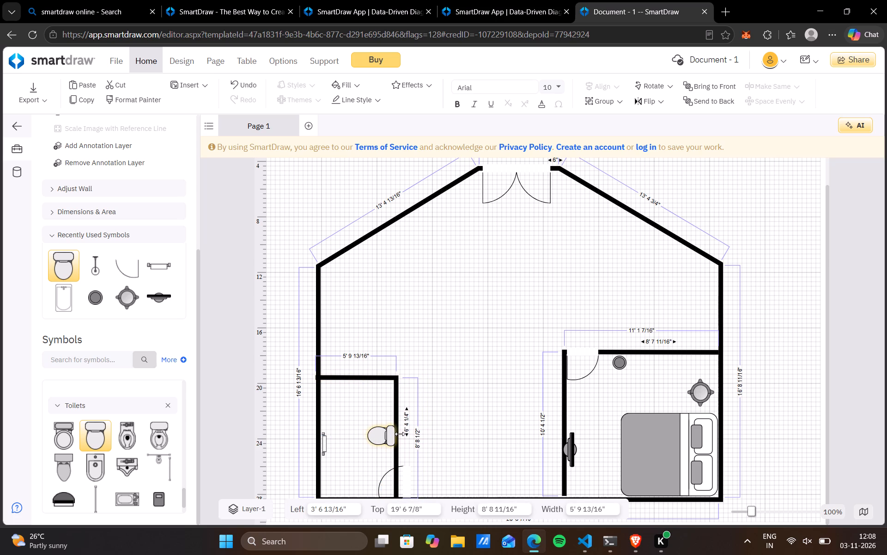
drag(400, 434, 401, 434)
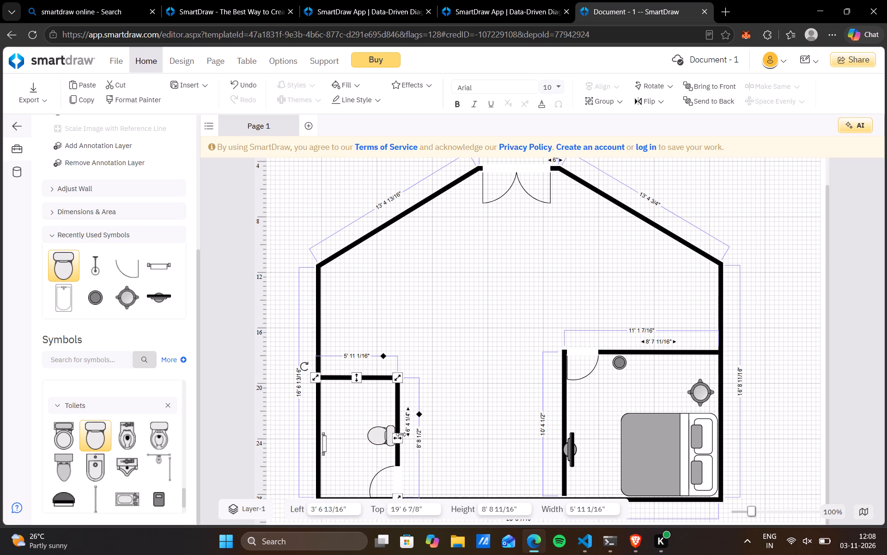
click(492, 428)
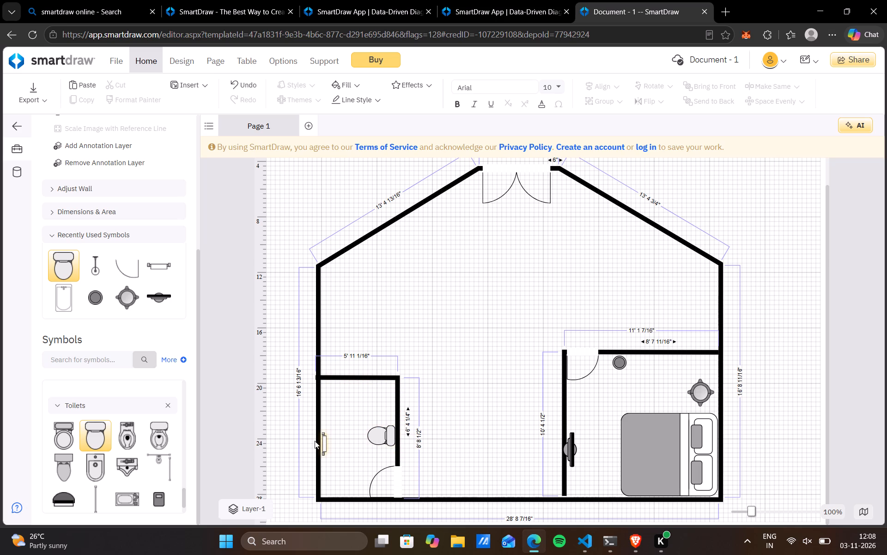
Move the toilet slightly down along the bathroom's right-hand wall, to left about 7' 7 1/4" and top about 23' 1 1/4".
click(381, 429)
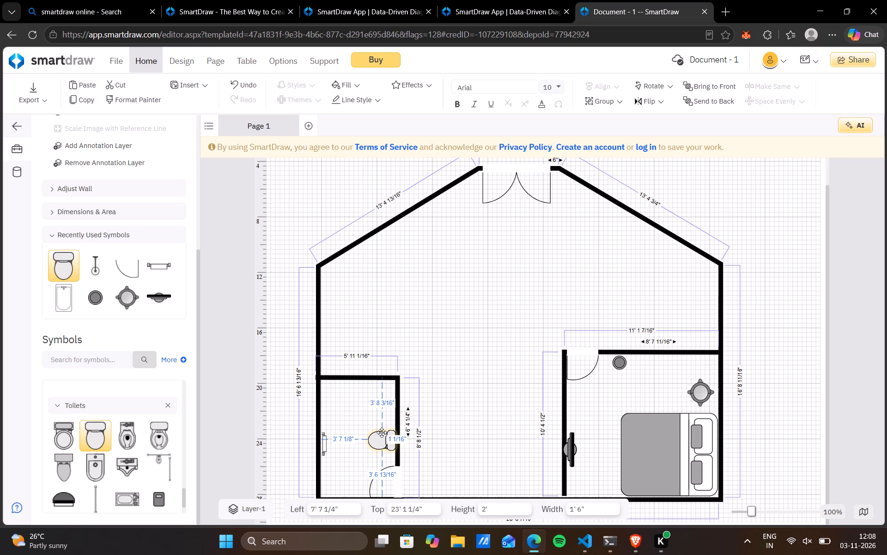
click(519, 436)
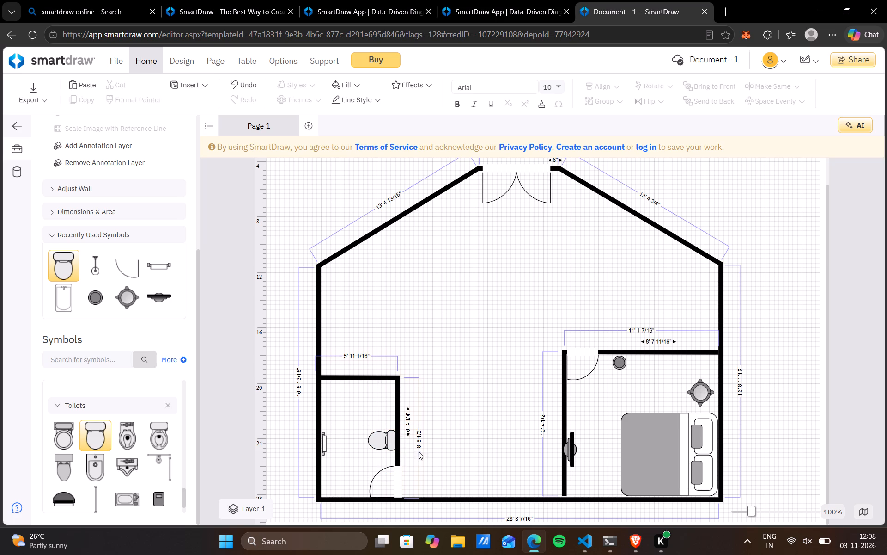
Browse the symbol library from the toilets back to the other bathroom fixtures.
scroll(149, 474, right, 1)
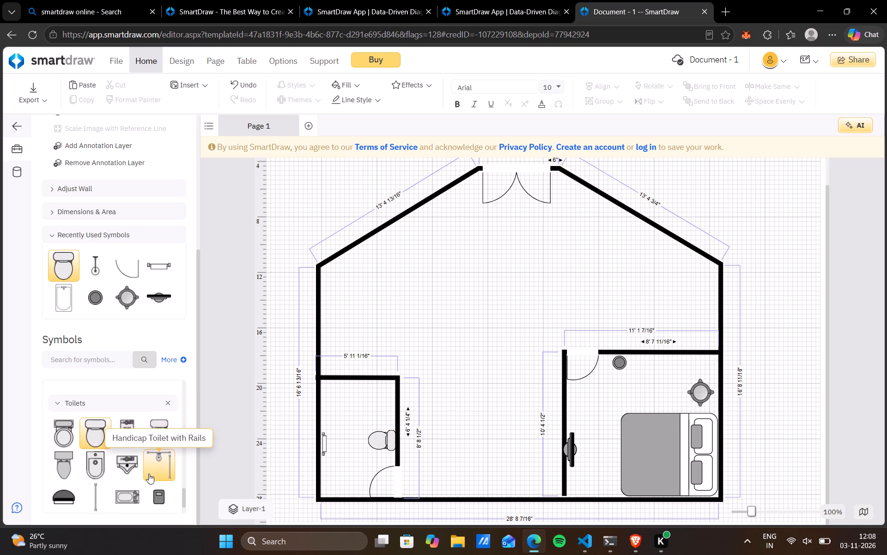
scroll(149, 474, right, 1)
scroll(149, 474, up, 1)
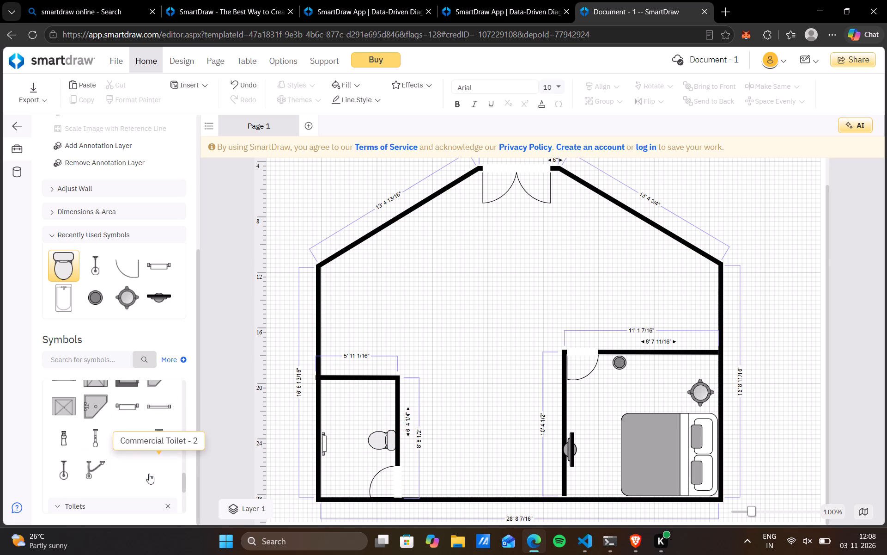